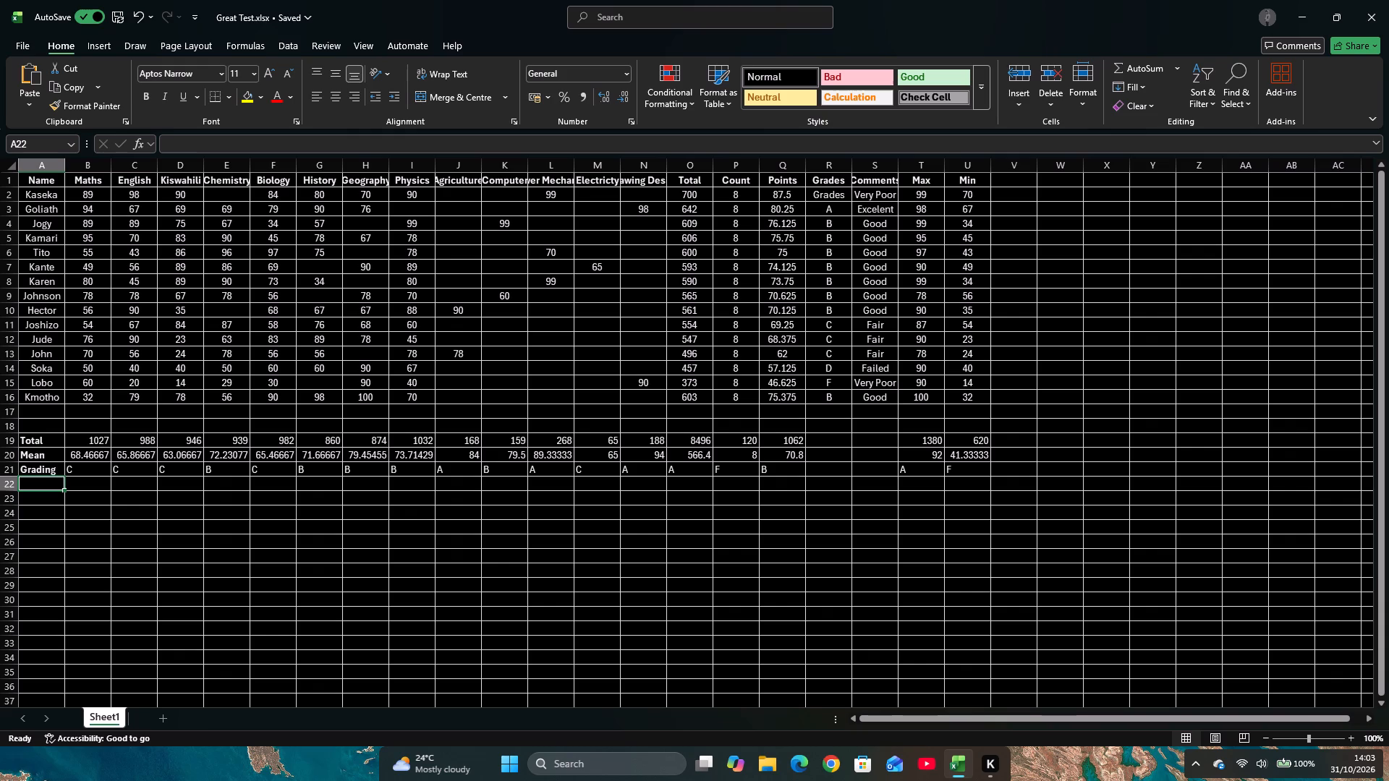
Add the row label Comment in cell A22, below the Grading label.
key(shift+c)
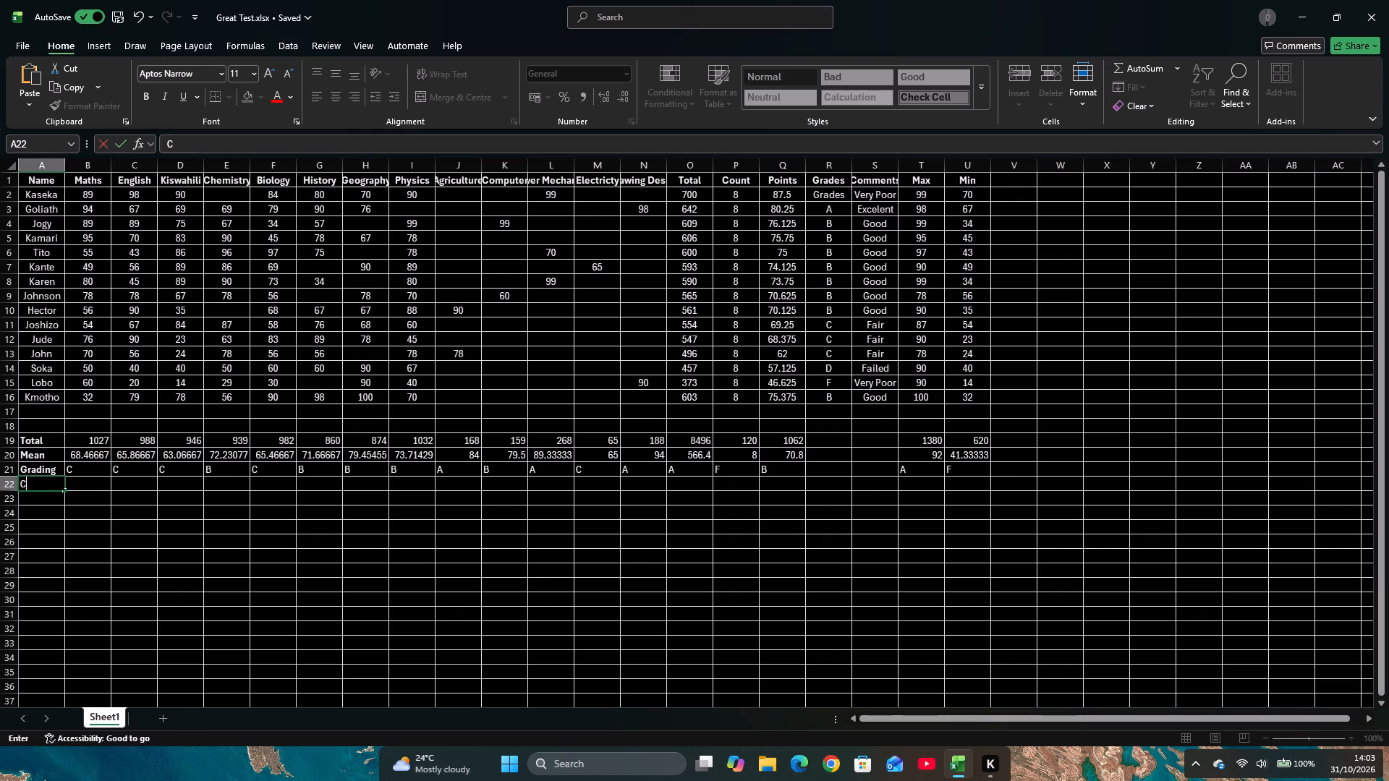
text(omment)
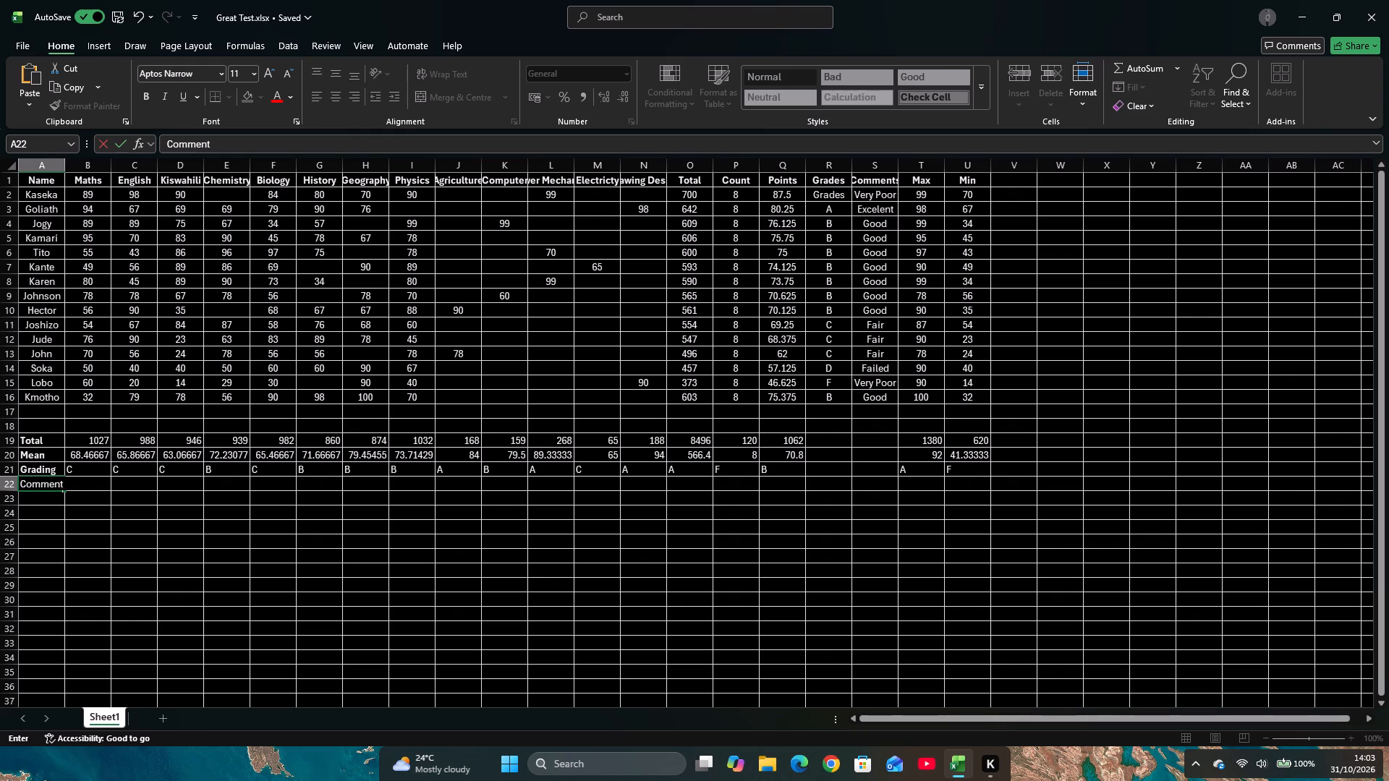
click(80, 484)
click(111, 473)
click(103, 484)
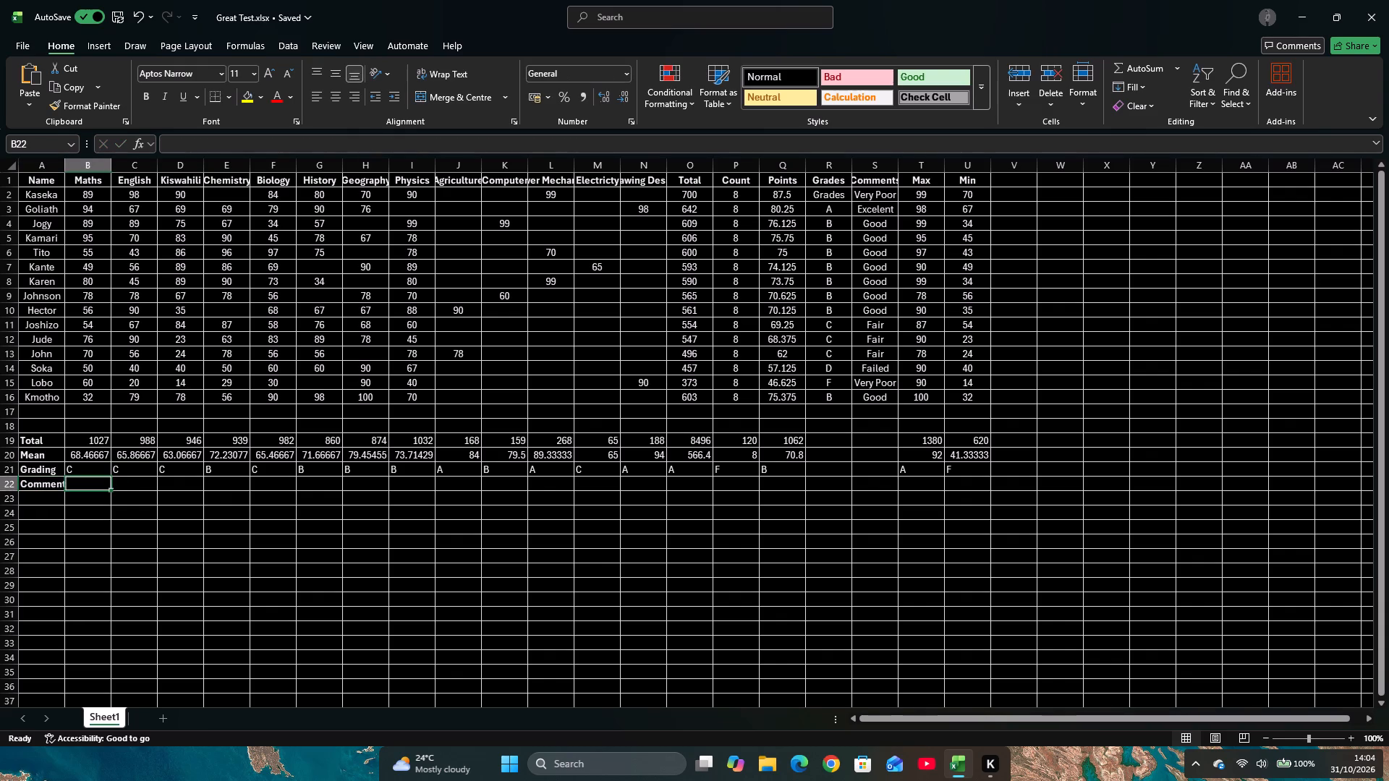
Copy the full nested IF grade formula from cell R3 in the Grades column.
click(835, 196)
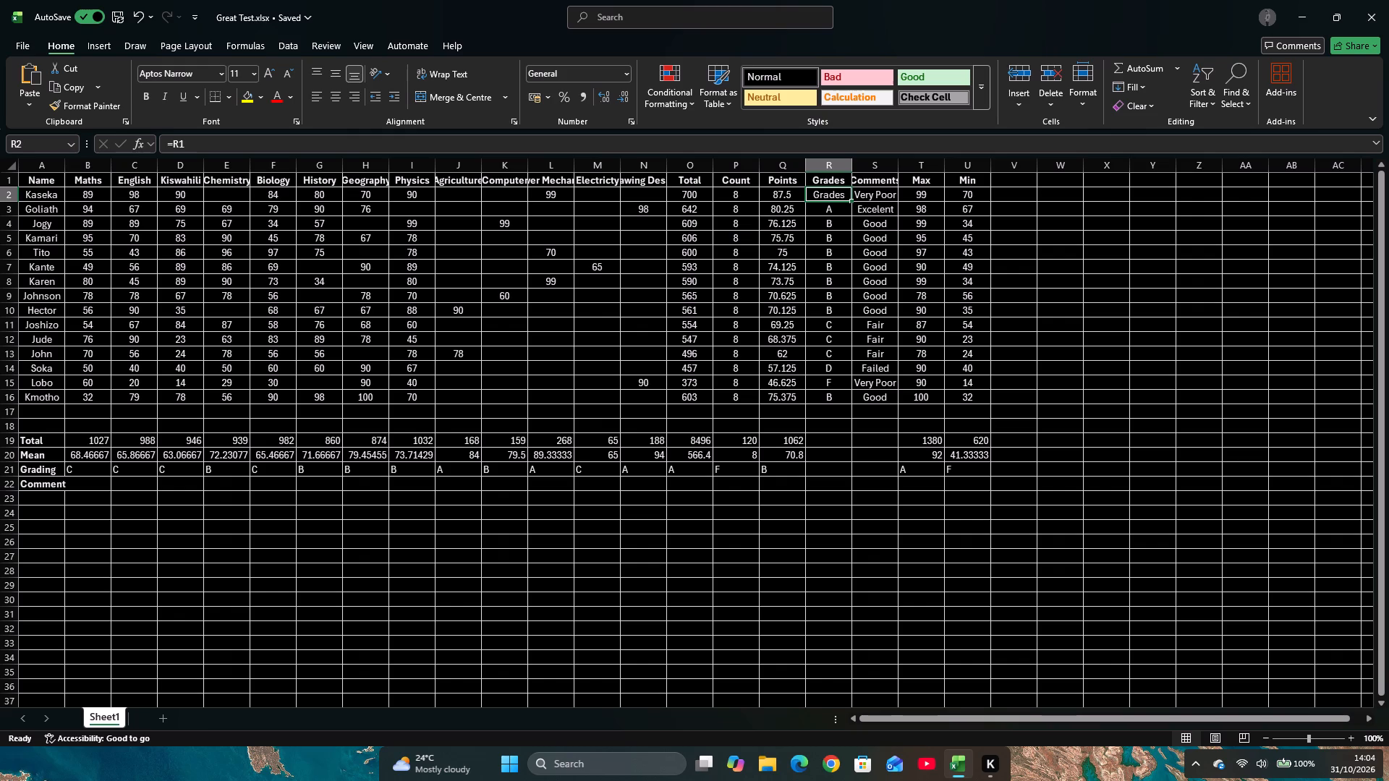
click(835, 207)
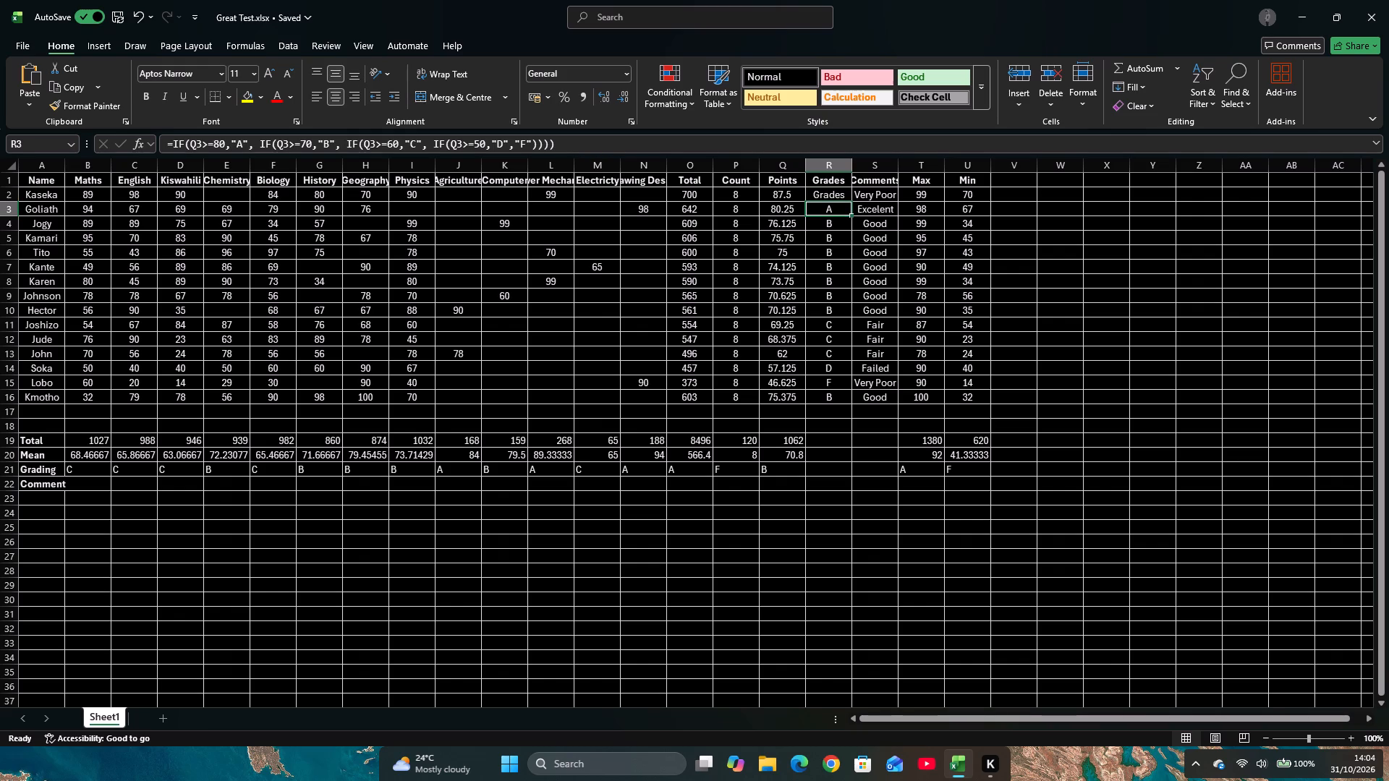
drag(563, 147, 1, 158)
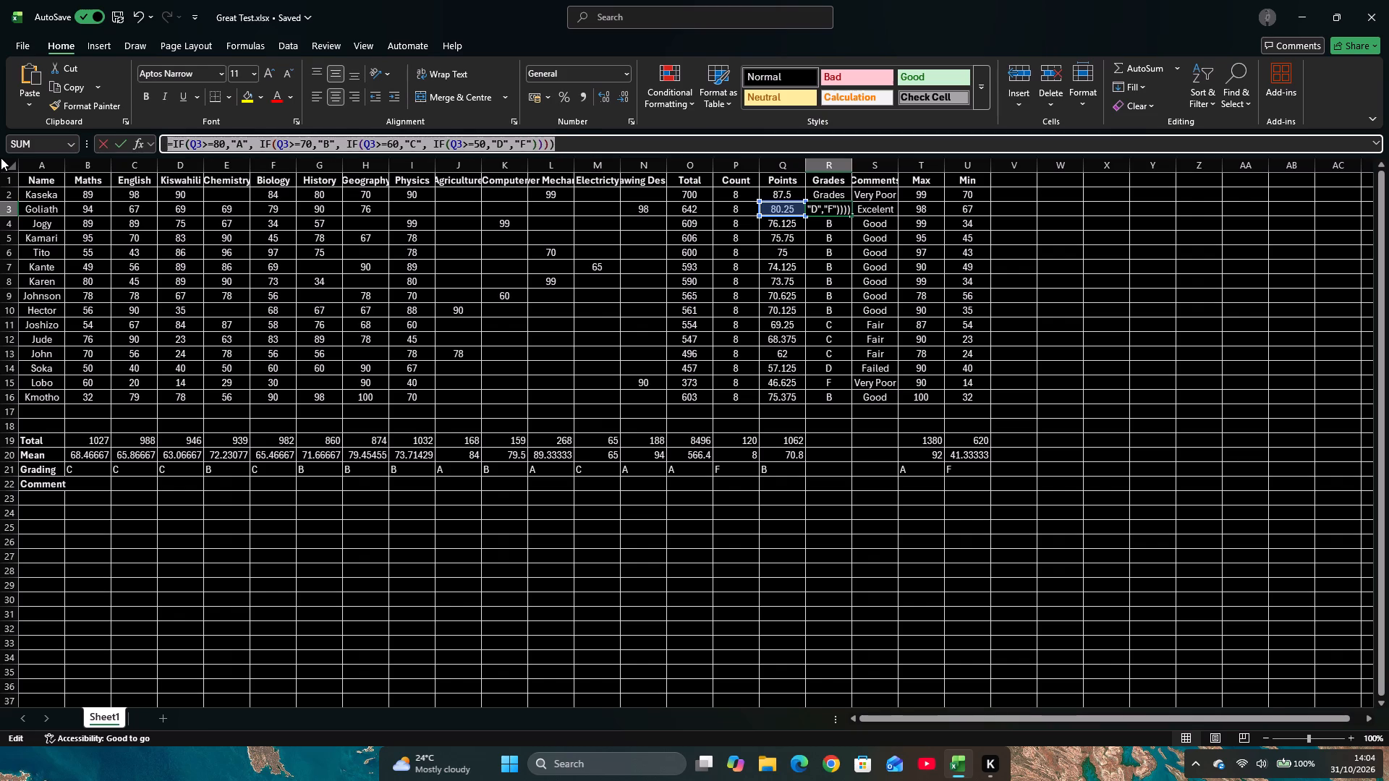
key(ctrl+c)
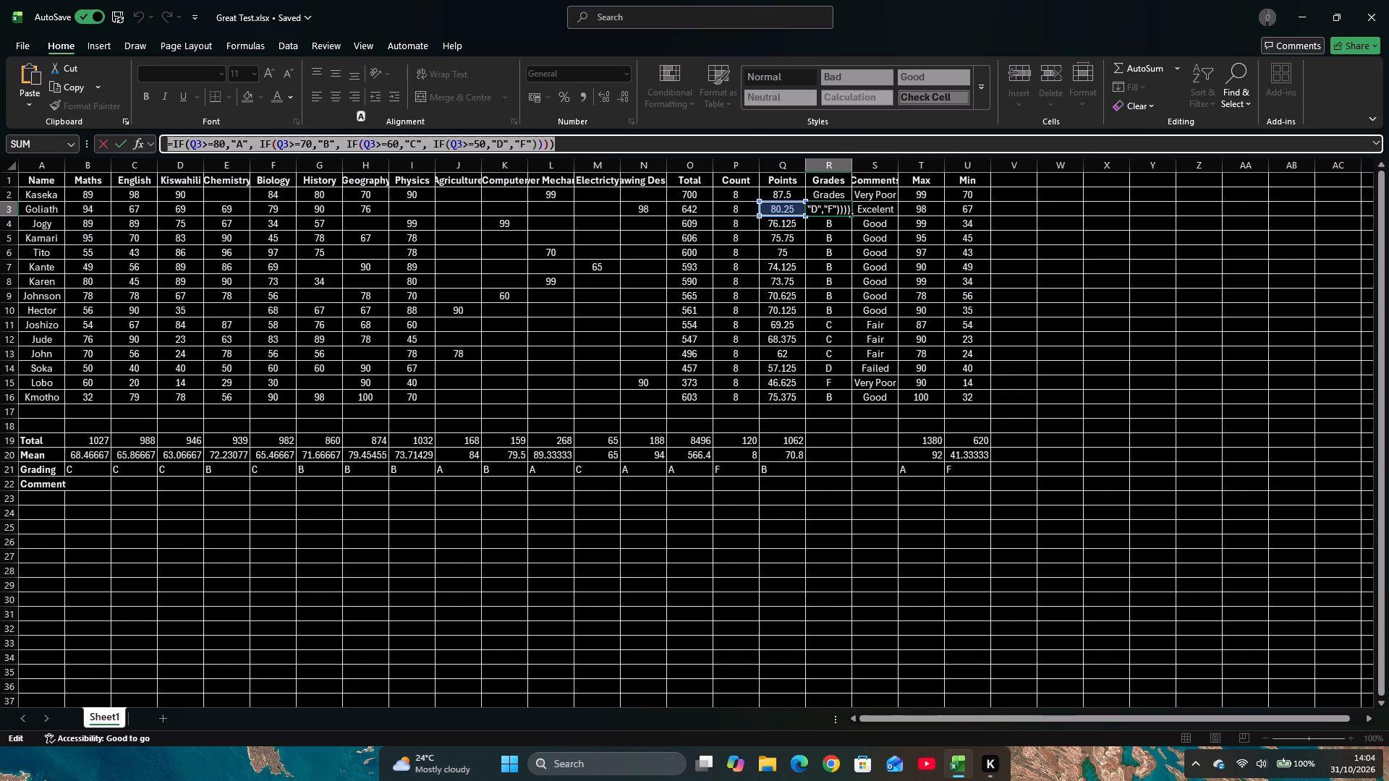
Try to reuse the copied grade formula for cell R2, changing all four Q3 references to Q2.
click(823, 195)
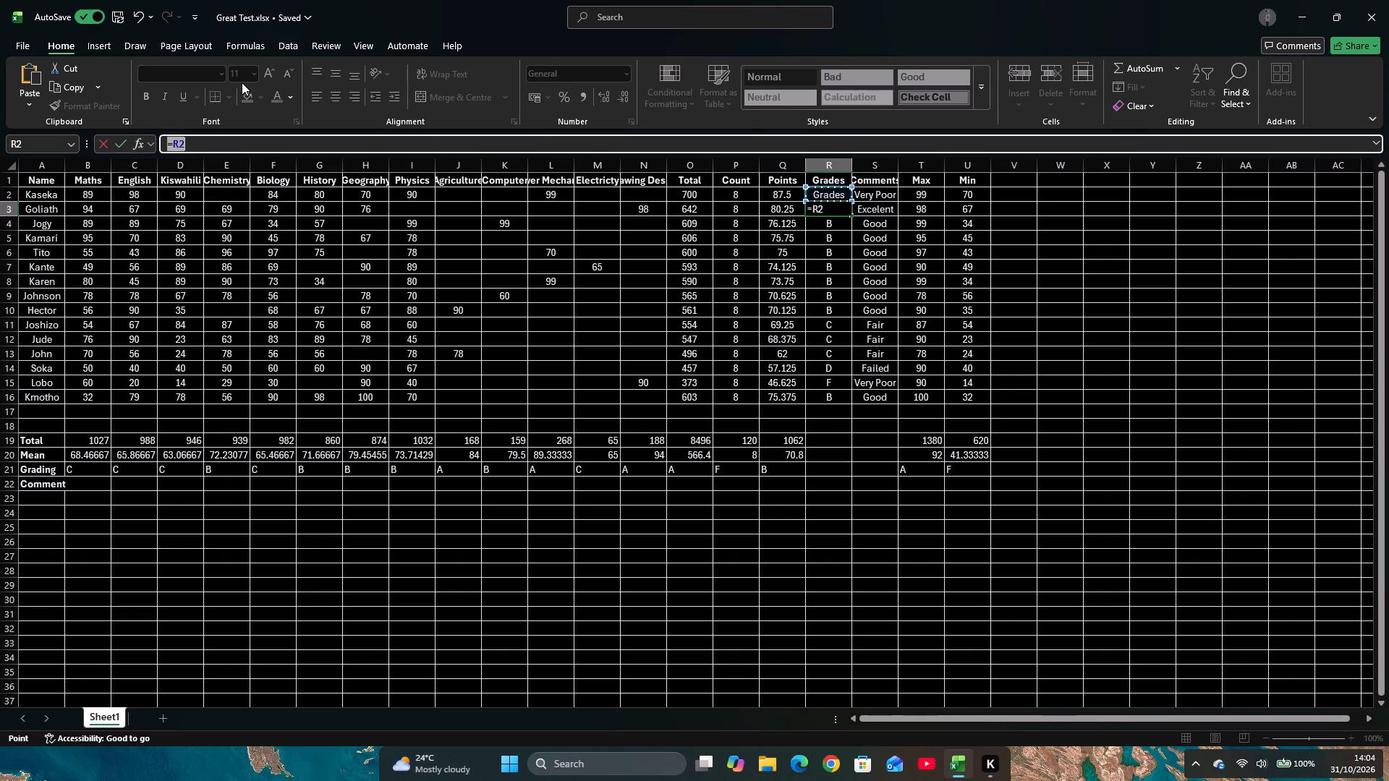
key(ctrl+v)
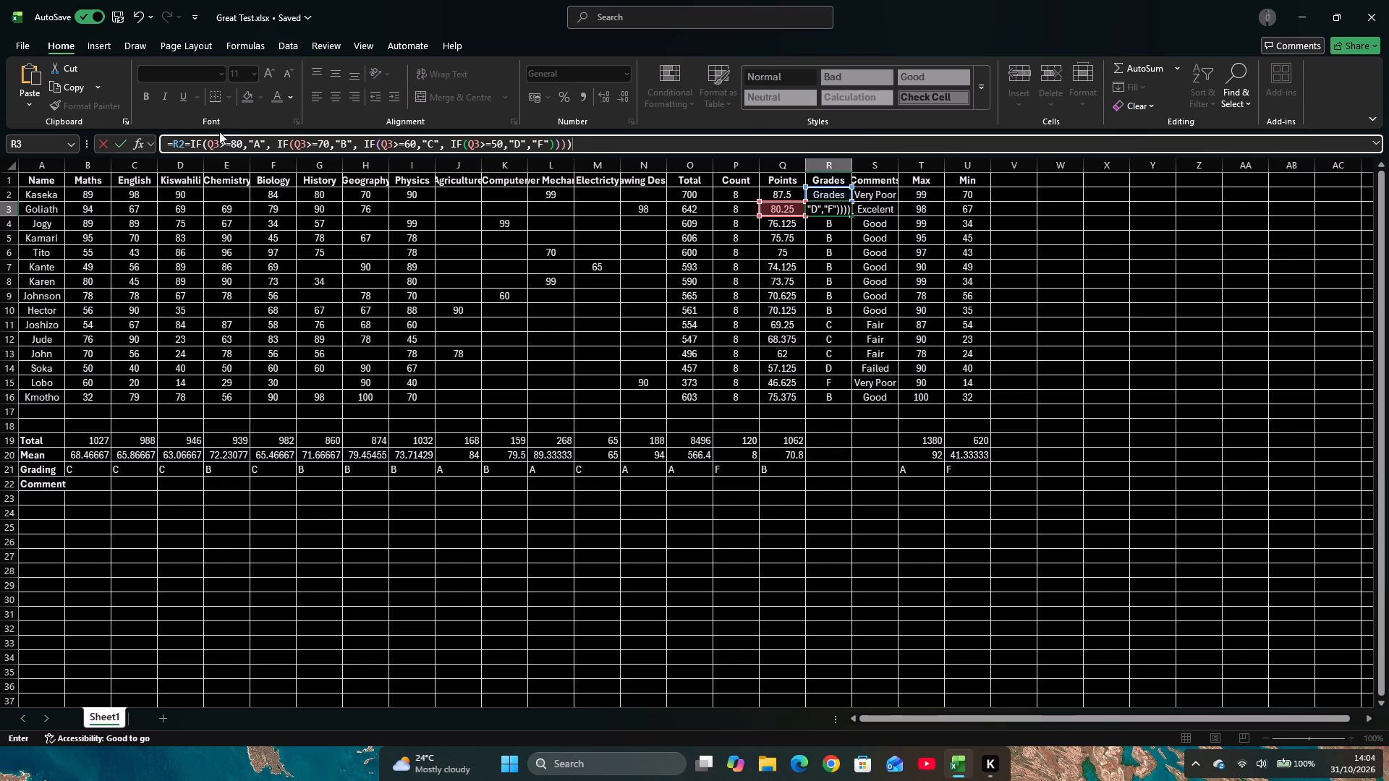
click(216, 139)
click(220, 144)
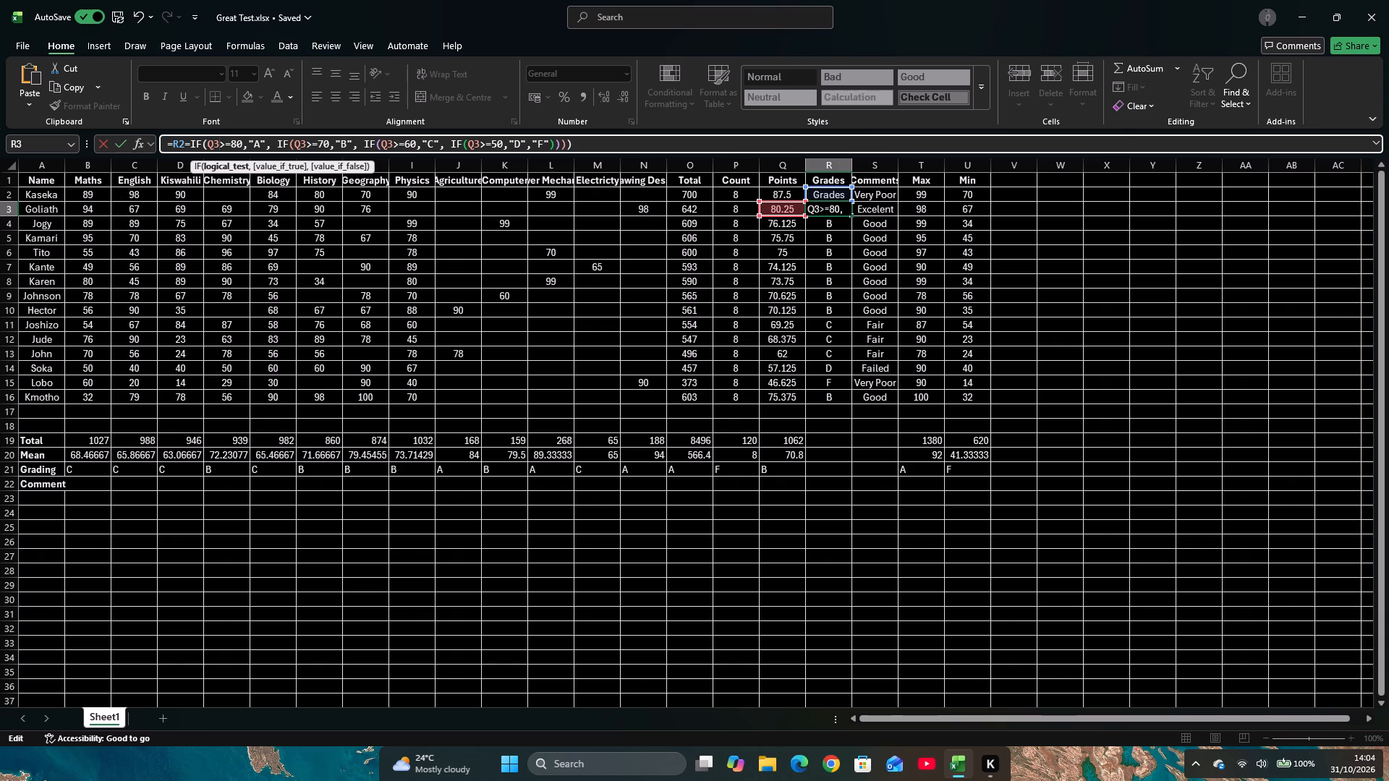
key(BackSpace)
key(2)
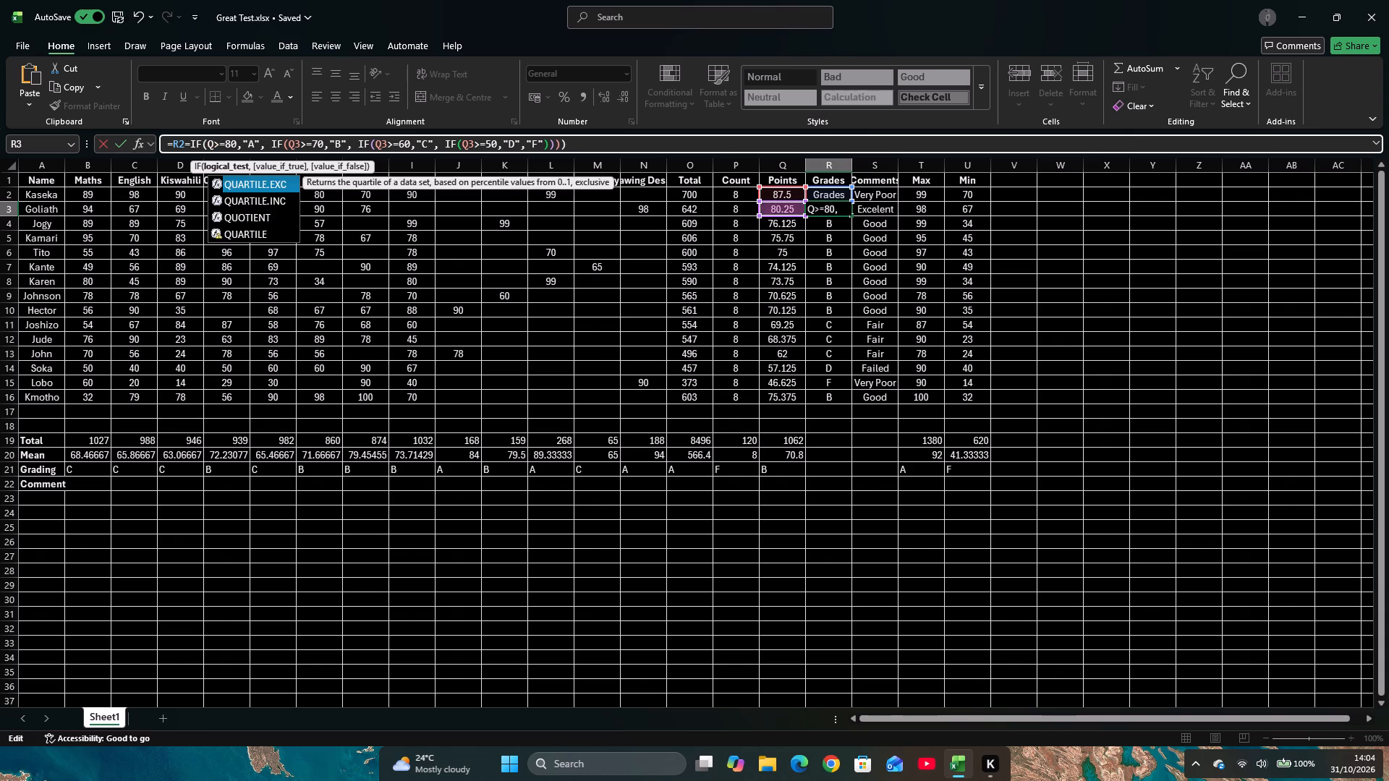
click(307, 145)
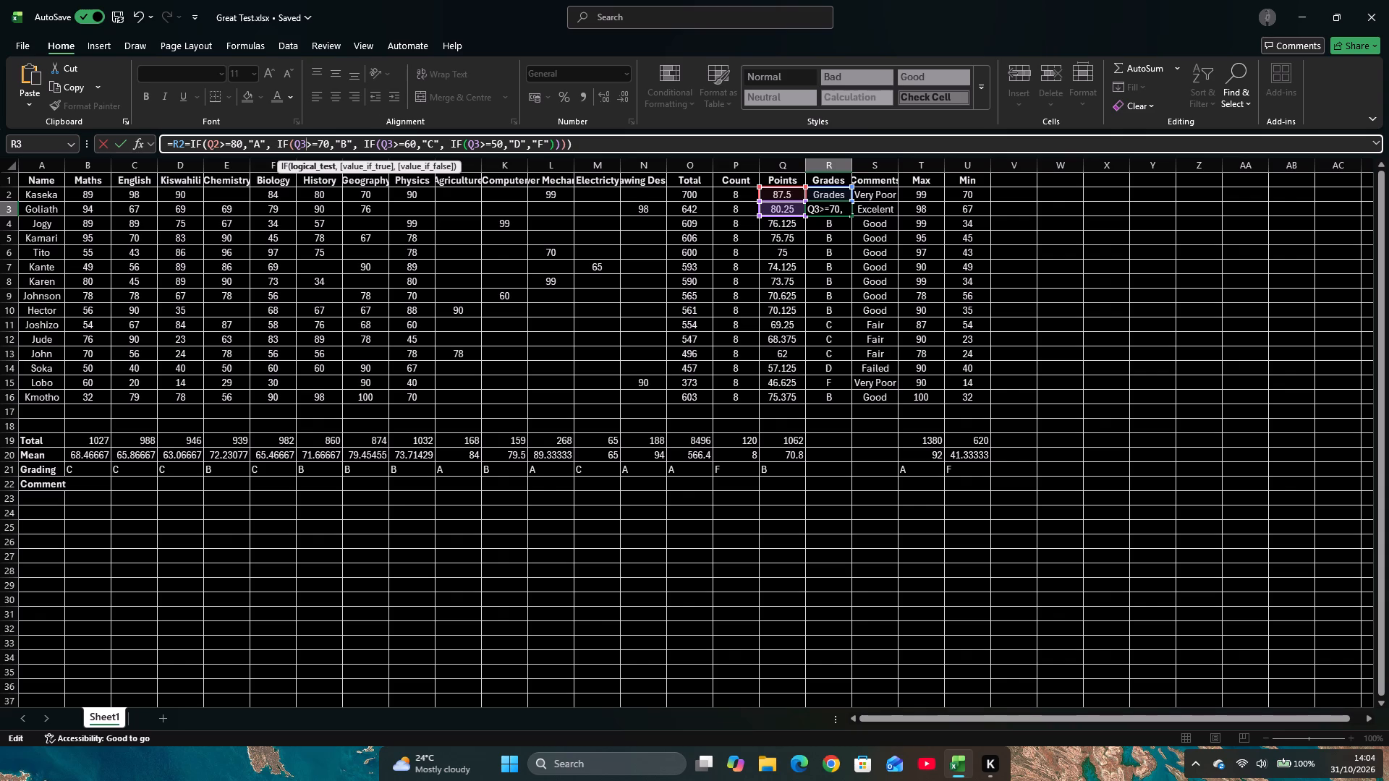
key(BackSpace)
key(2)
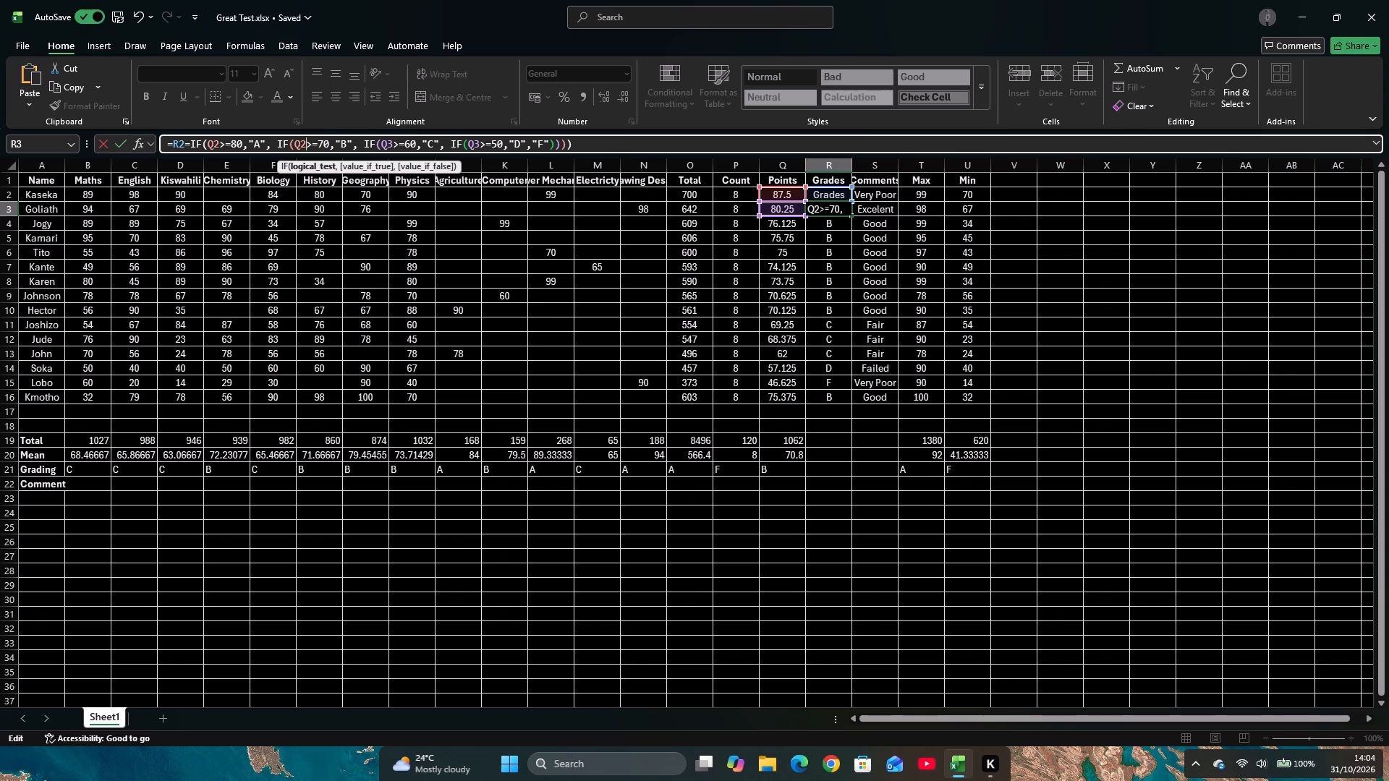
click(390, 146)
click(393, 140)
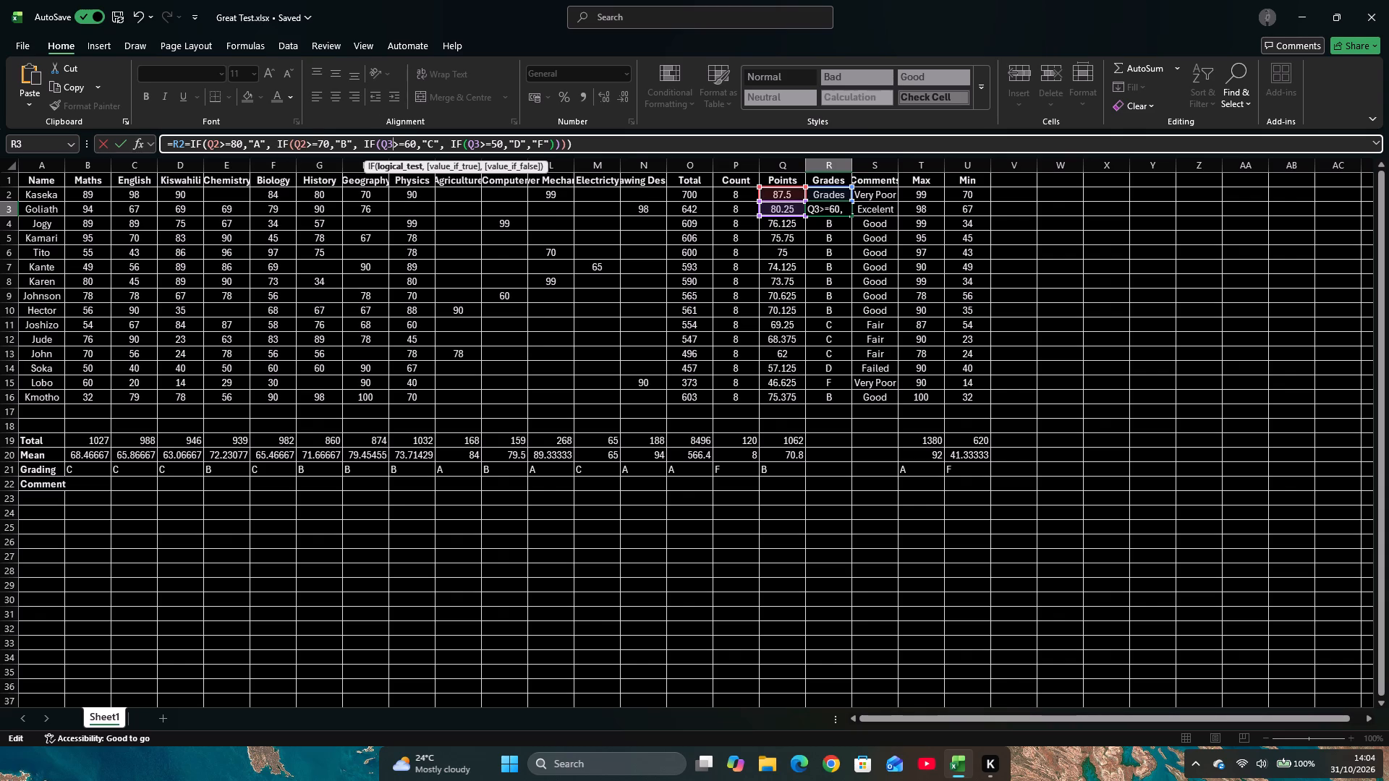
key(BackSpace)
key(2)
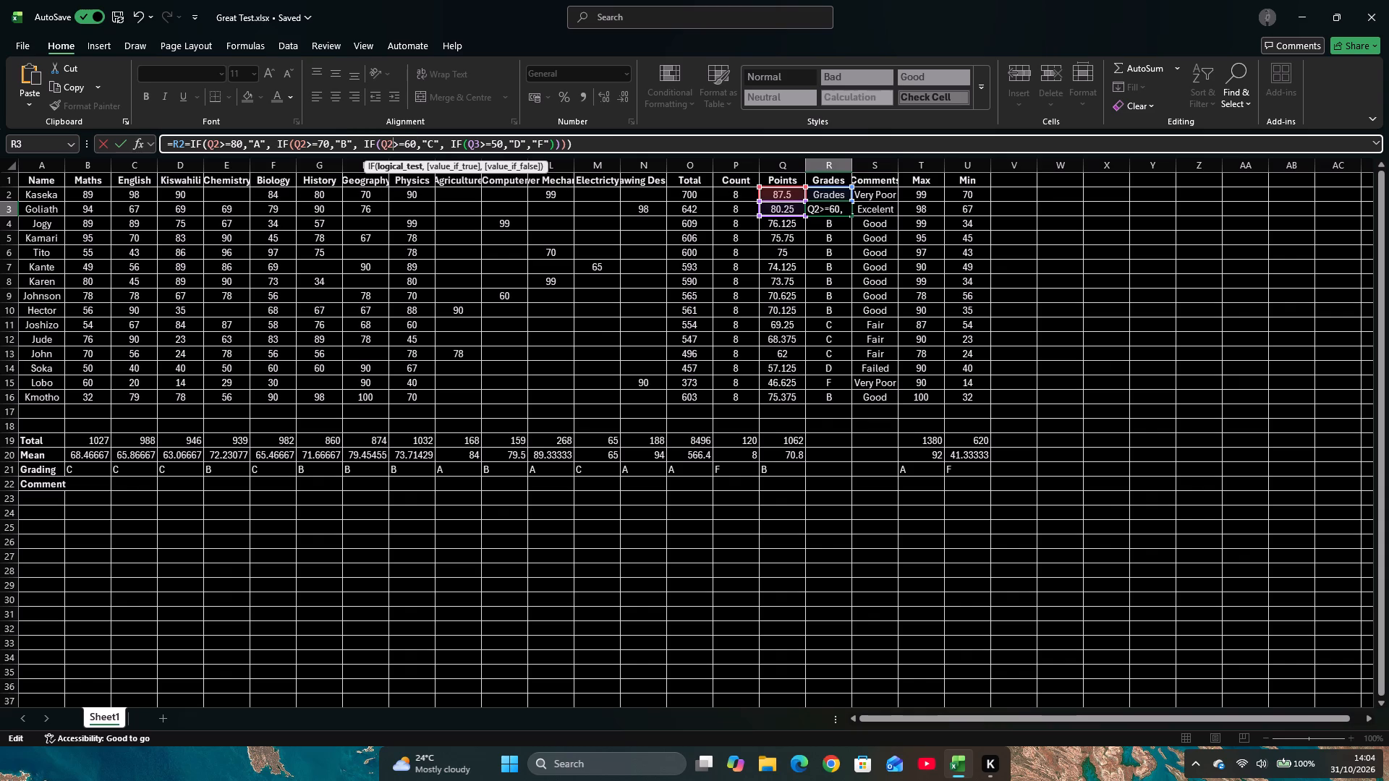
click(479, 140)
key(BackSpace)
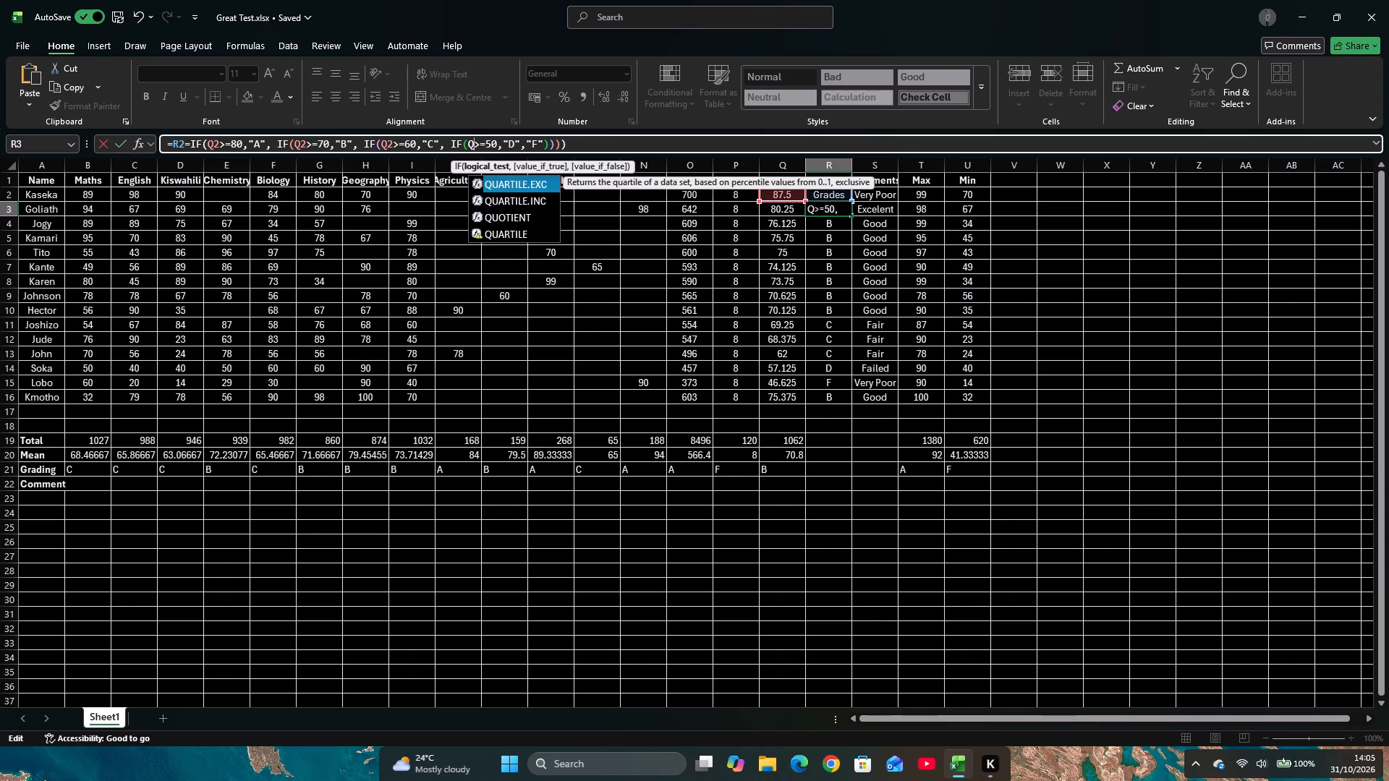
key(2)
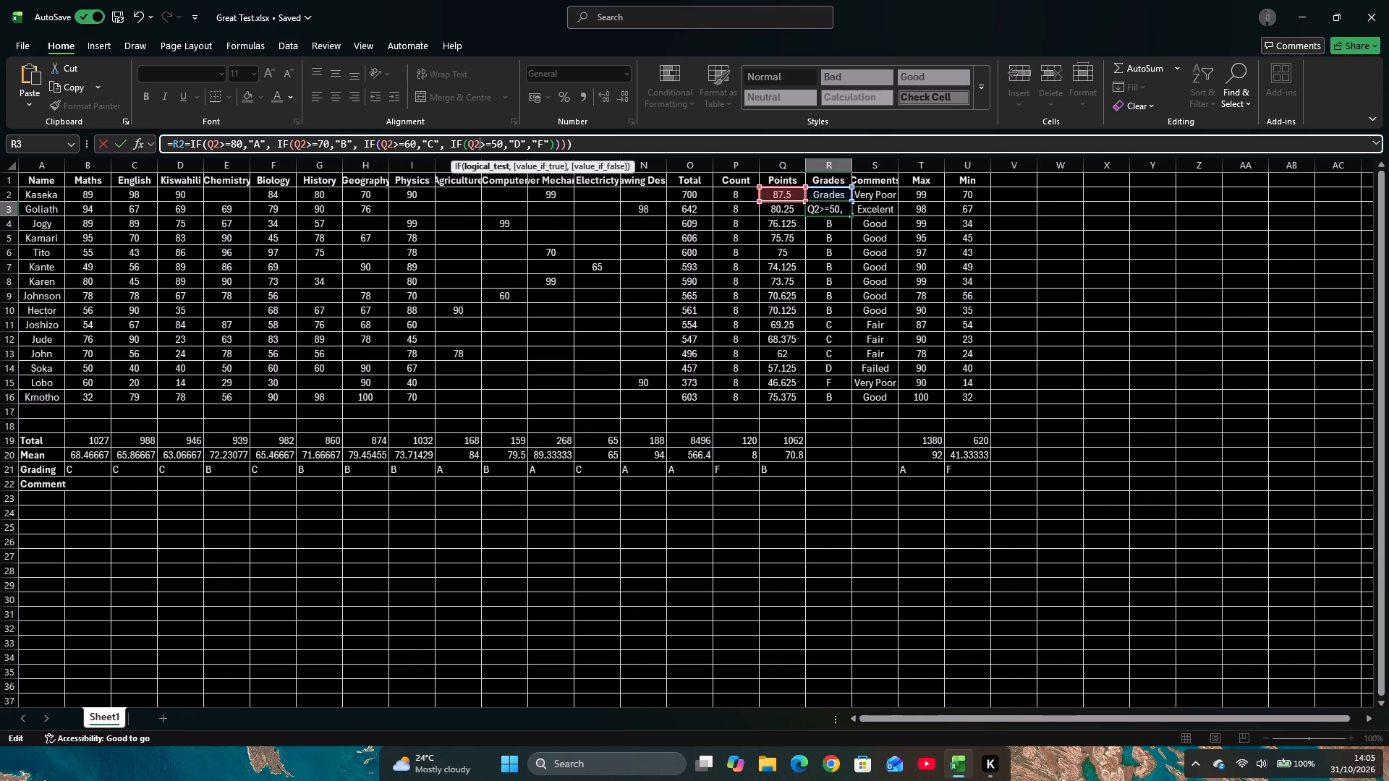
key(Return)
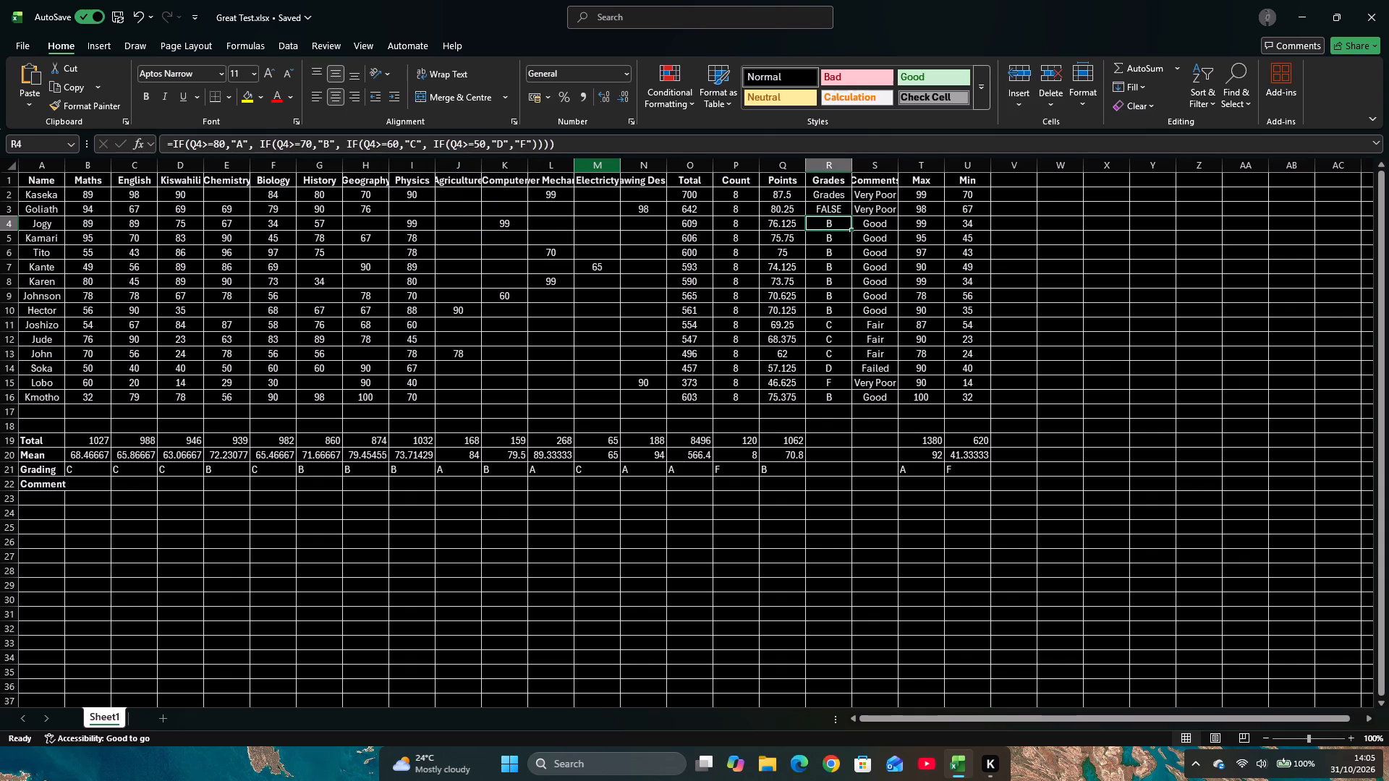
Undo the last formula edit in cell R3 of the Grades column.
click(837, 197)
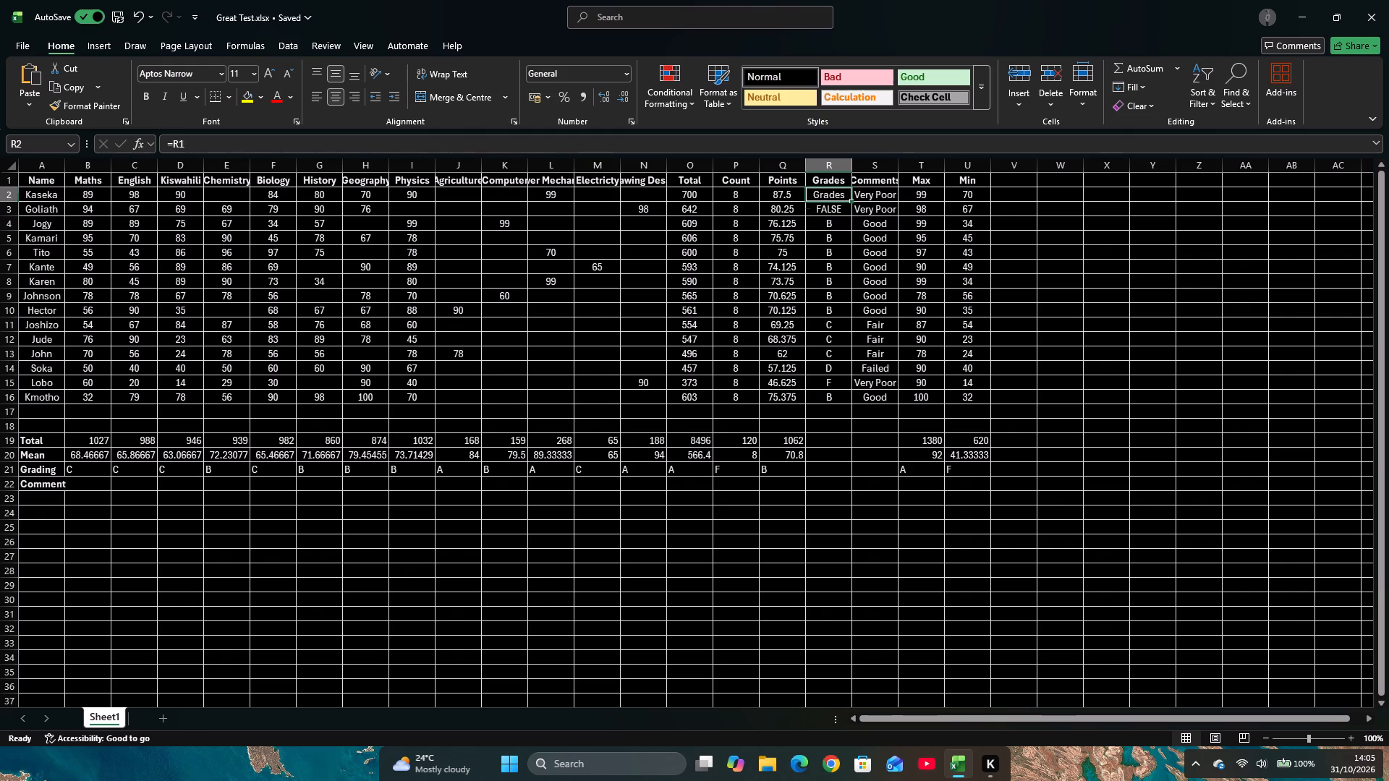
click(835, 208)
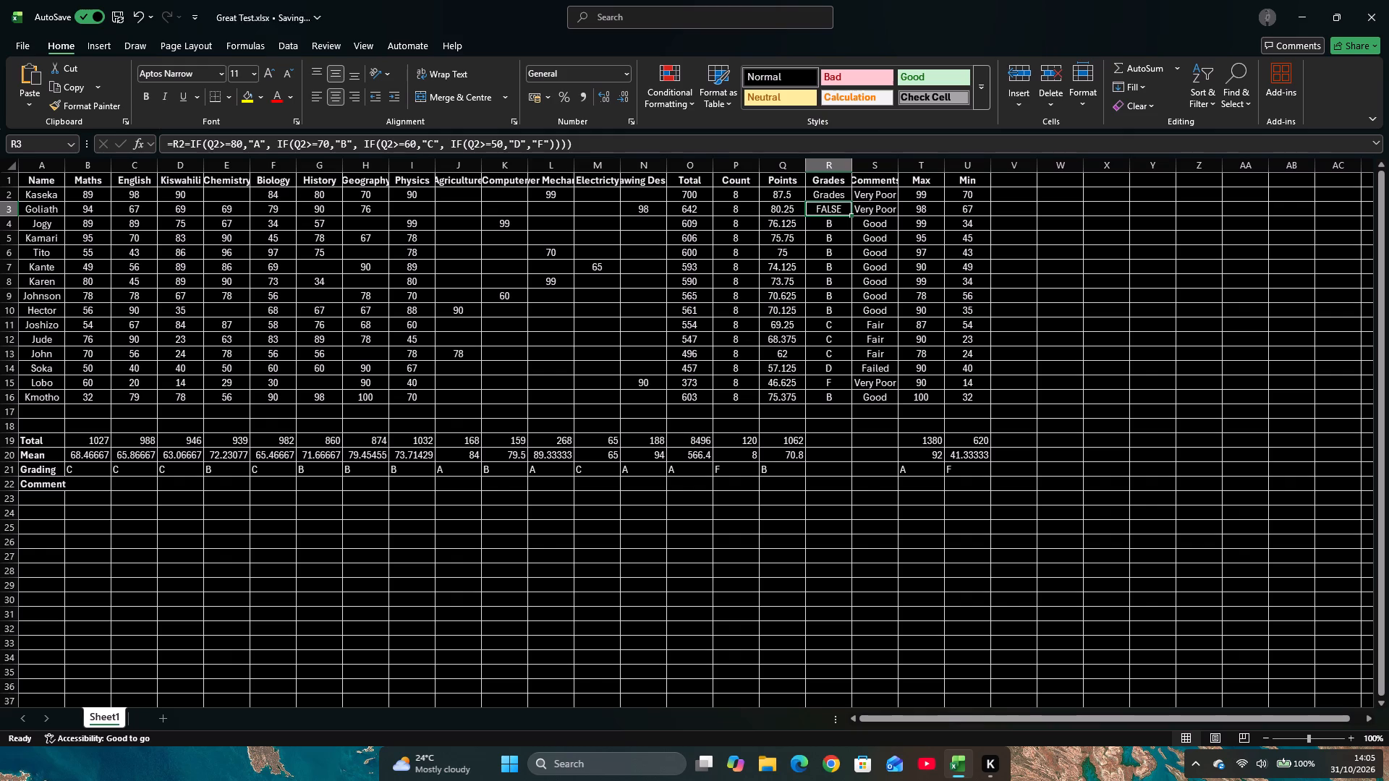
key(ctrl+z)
Replace the formula in cell R2 with the copied nested IF grade formula, keeping its Q3 references.
click(831, 197)
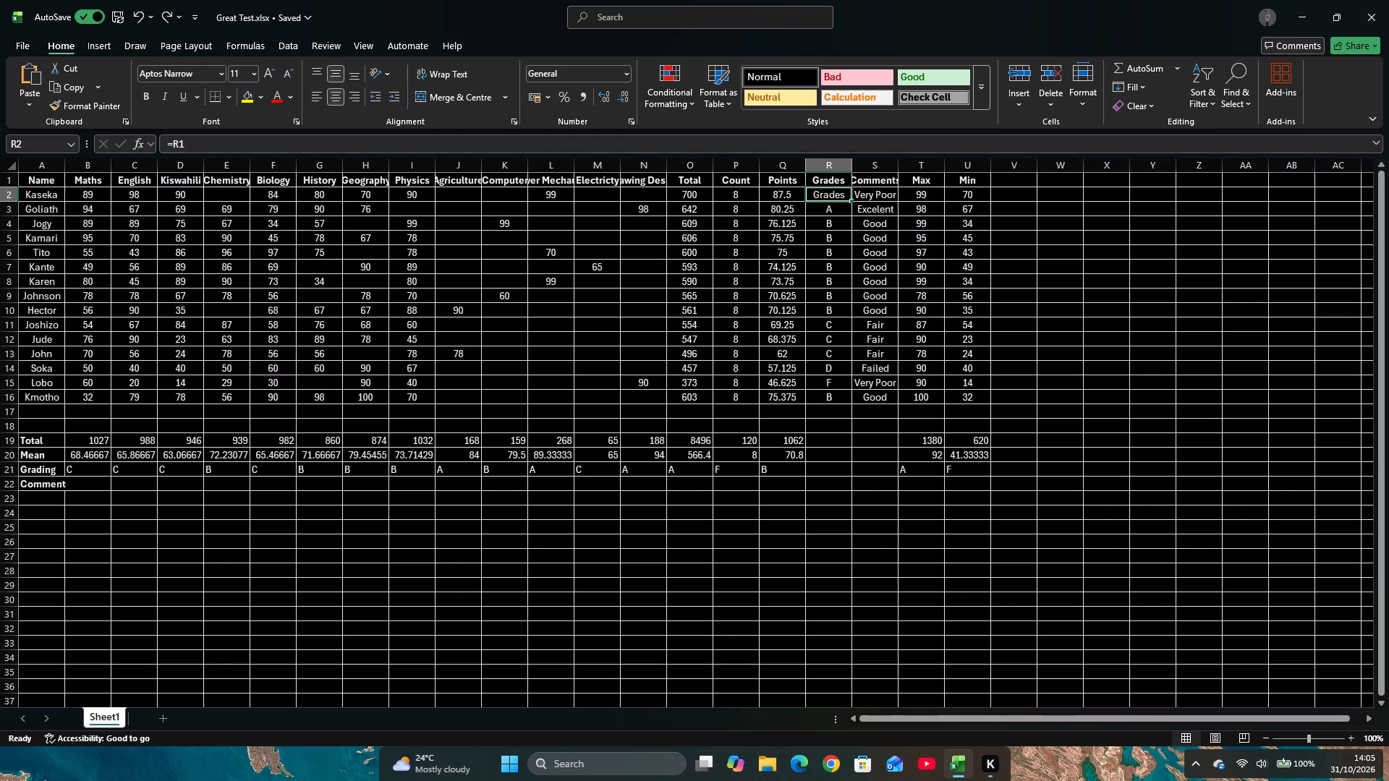
drag(202, 147, 200, 145)
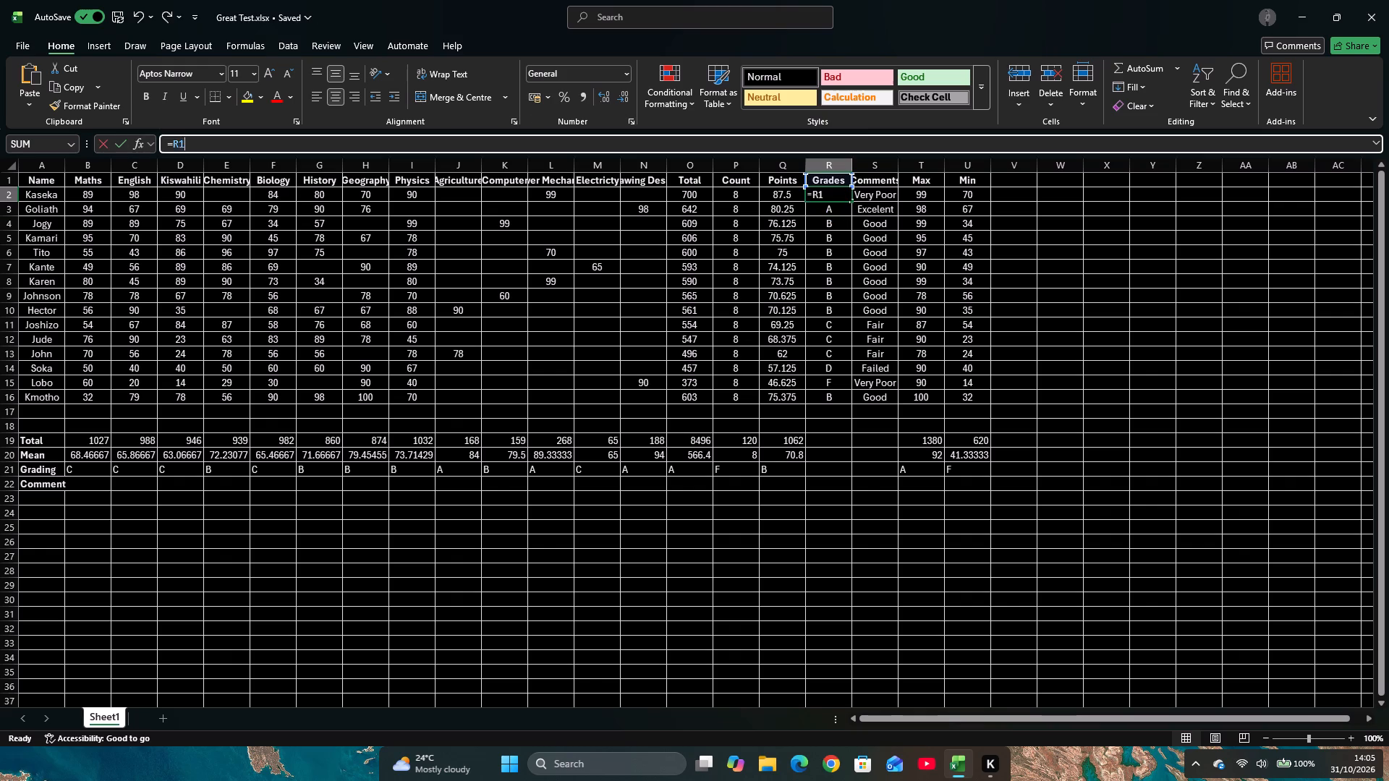
drag(200, 145, 150, 145)
key(ctrl+v)
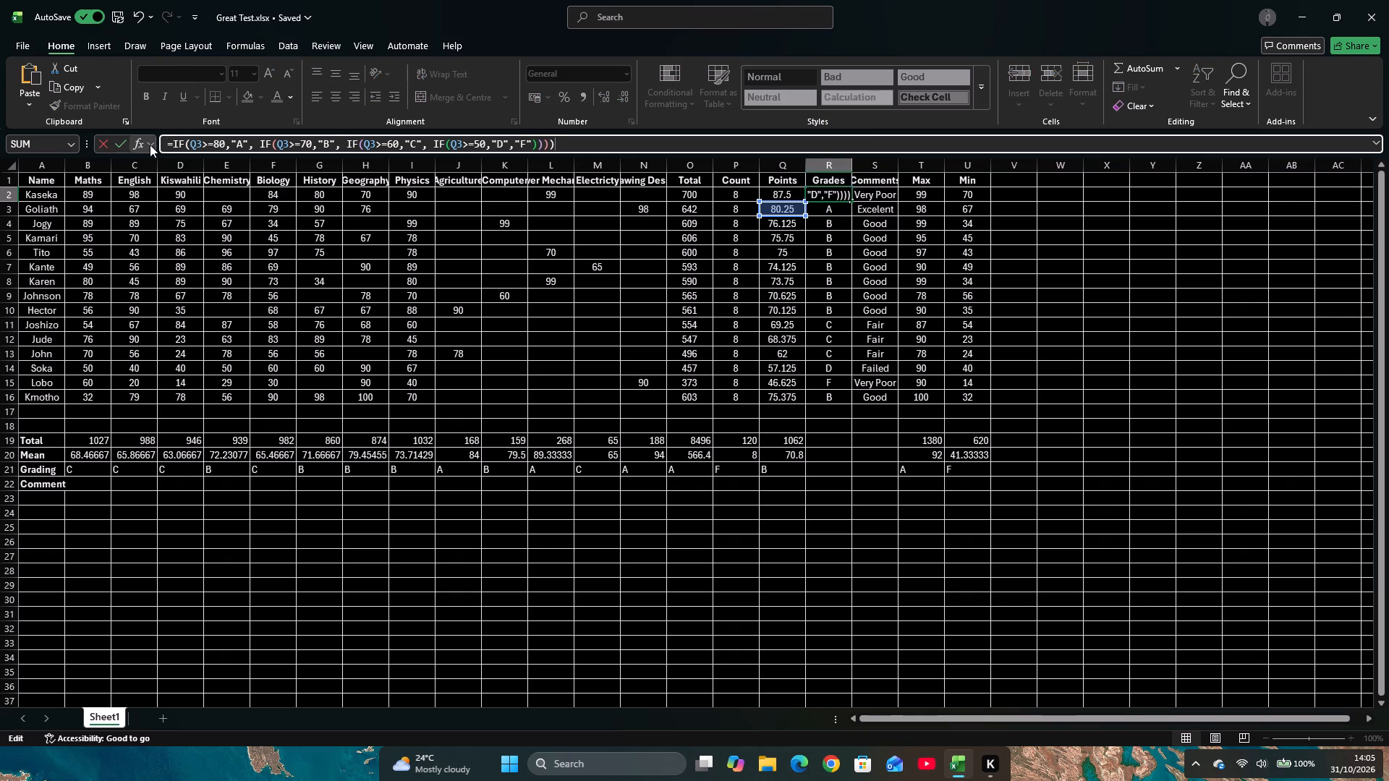
click(785, 198)
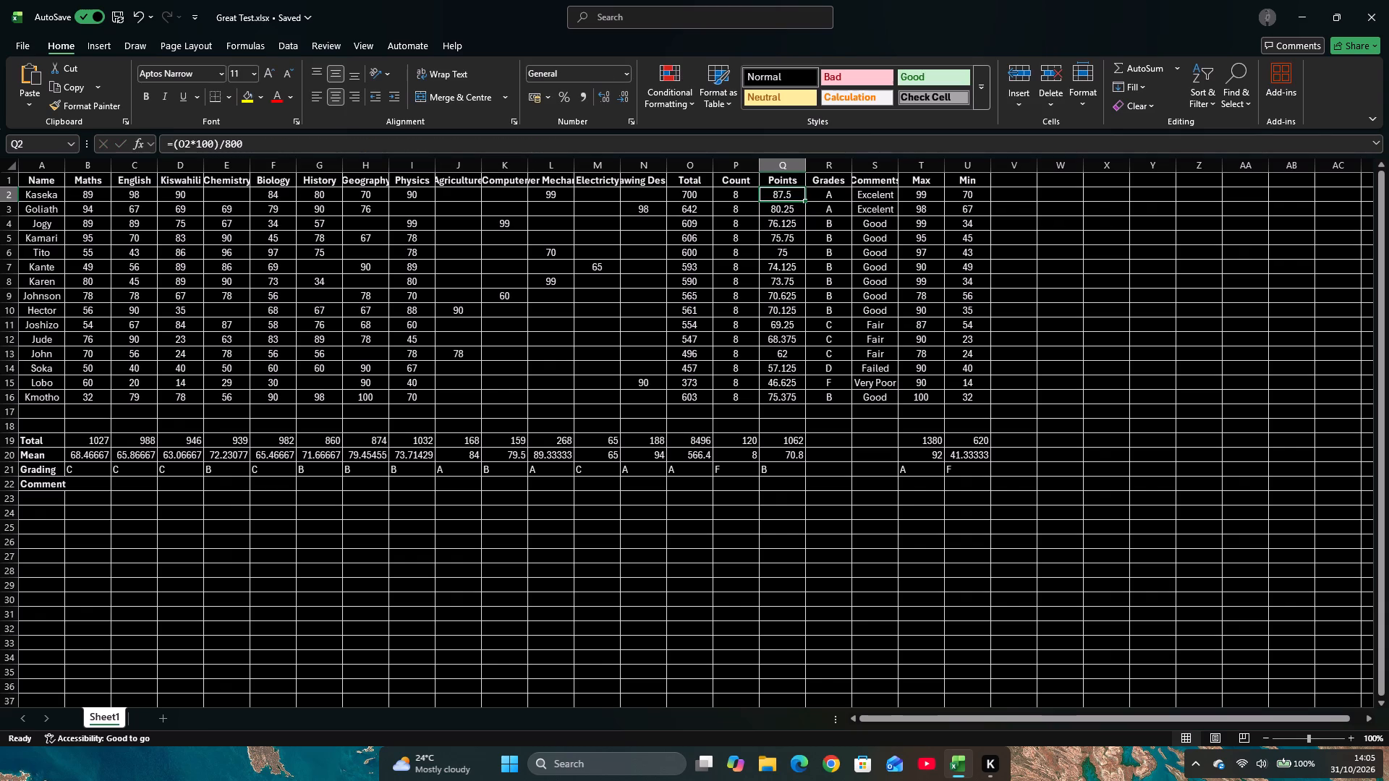
click(835, 199)
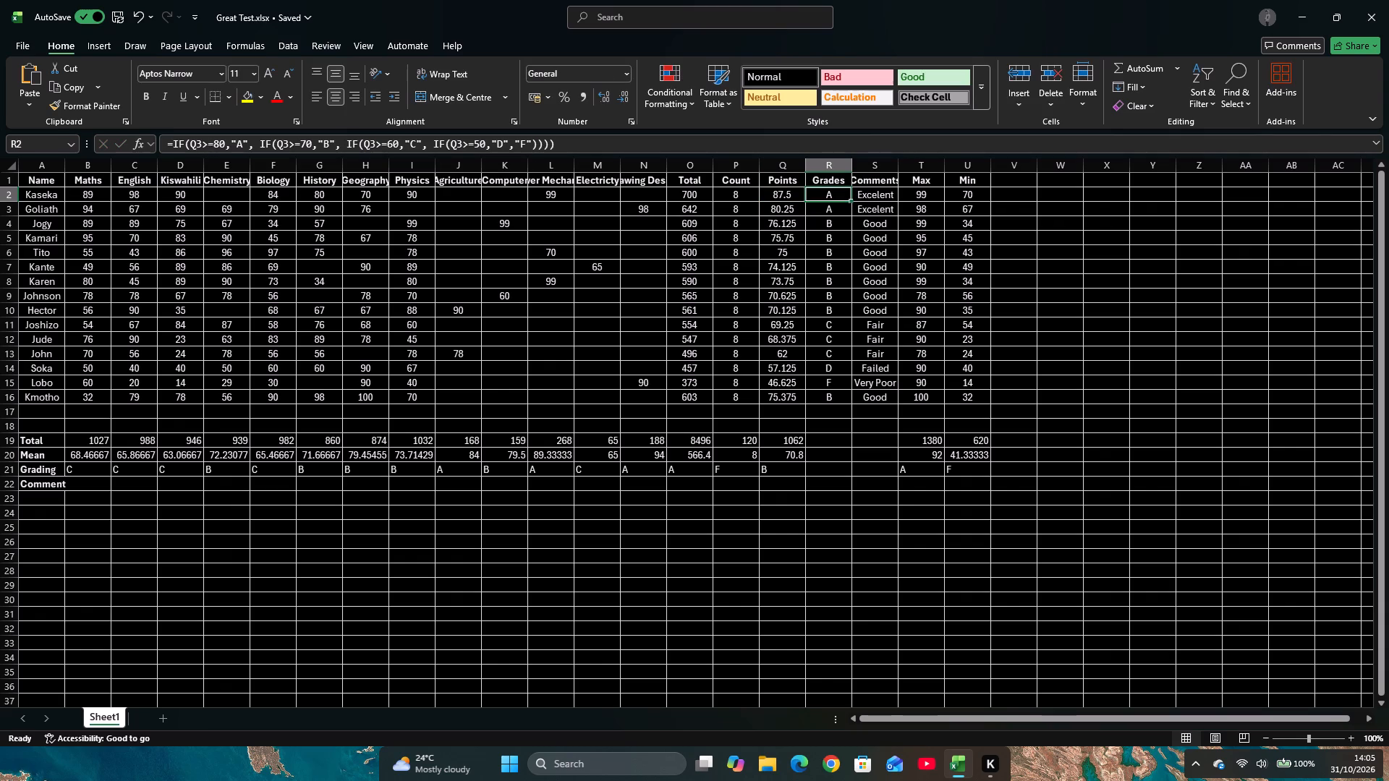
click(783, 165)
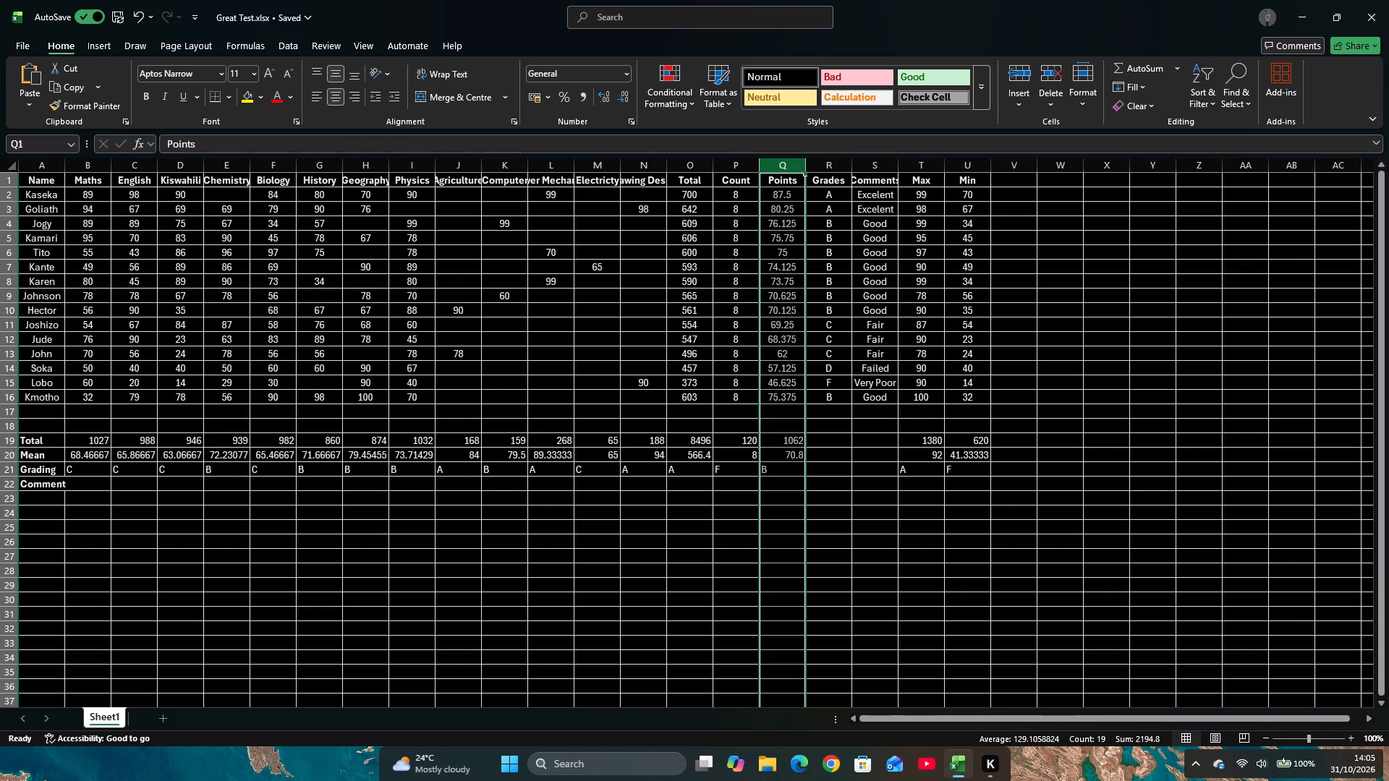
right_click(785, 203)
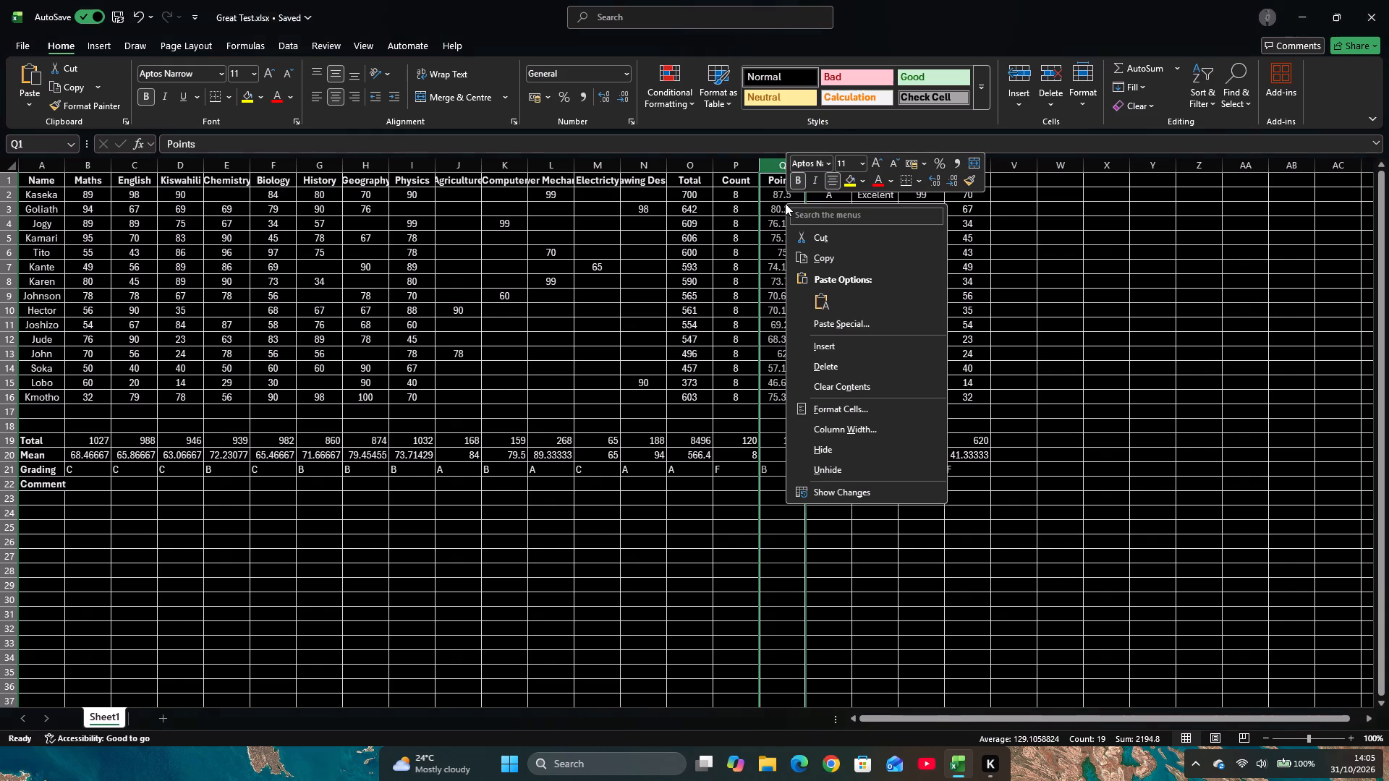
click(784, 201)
Sort the Points range Q1:Q16 from largest to smallest, expanding the selection to the adjacent data.
click(779, 184)
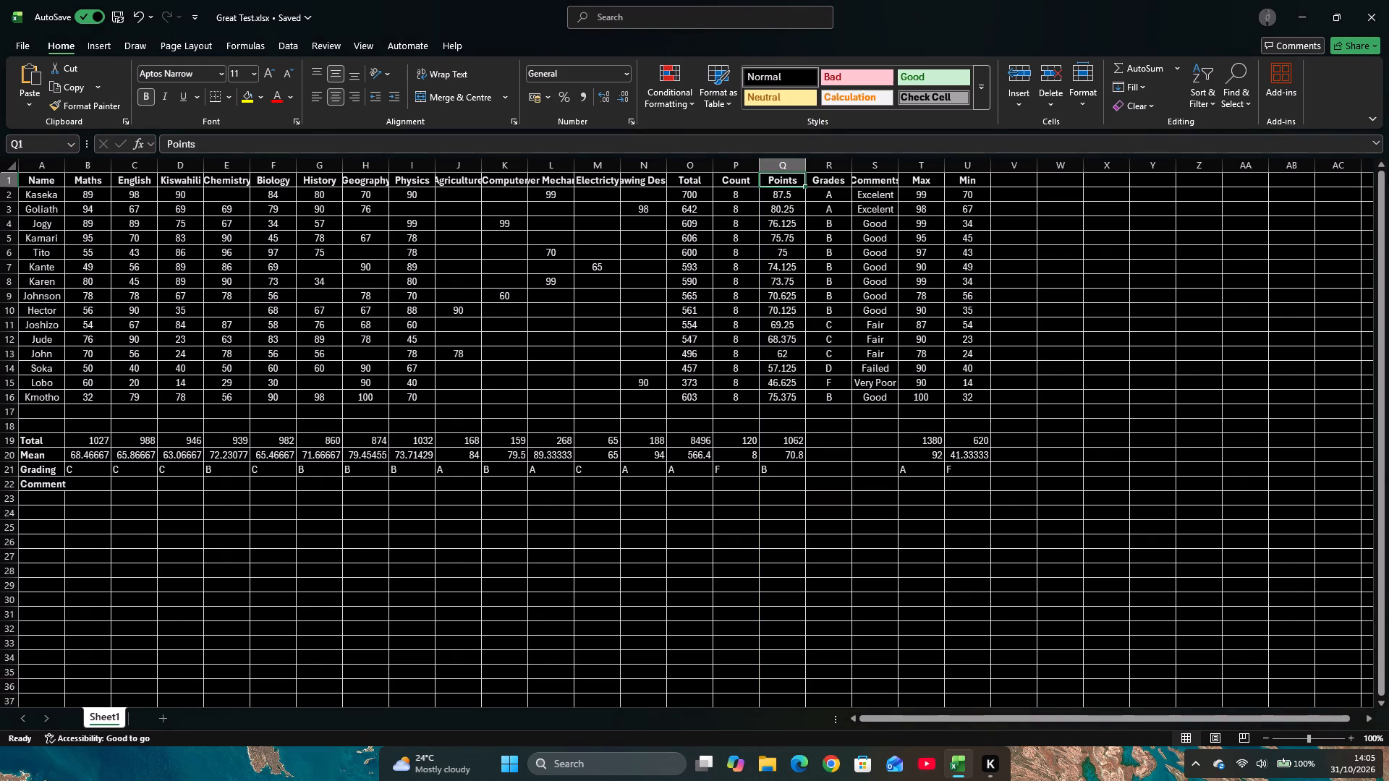
drag(779, 178, 779, 393)
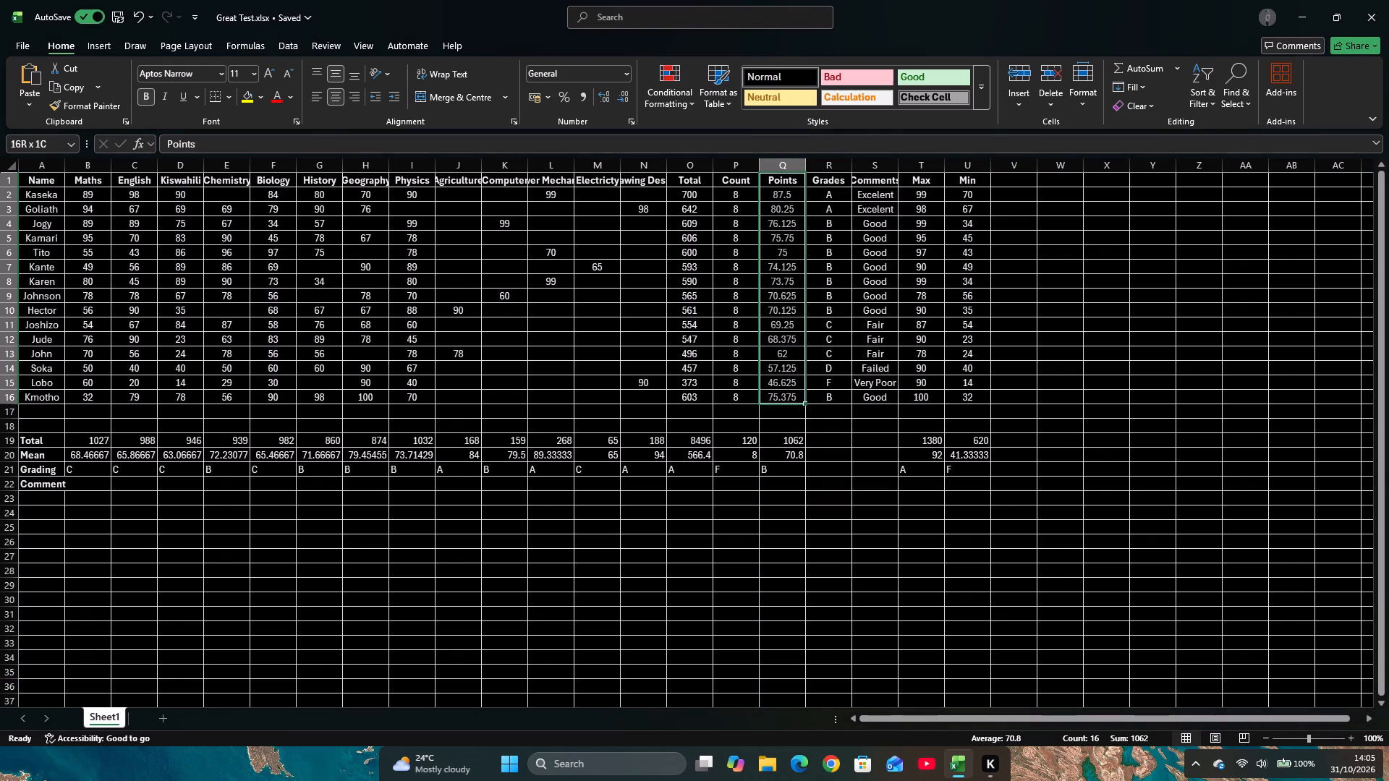
drag(779, 393, 779, 393)
right_click(779, 338)
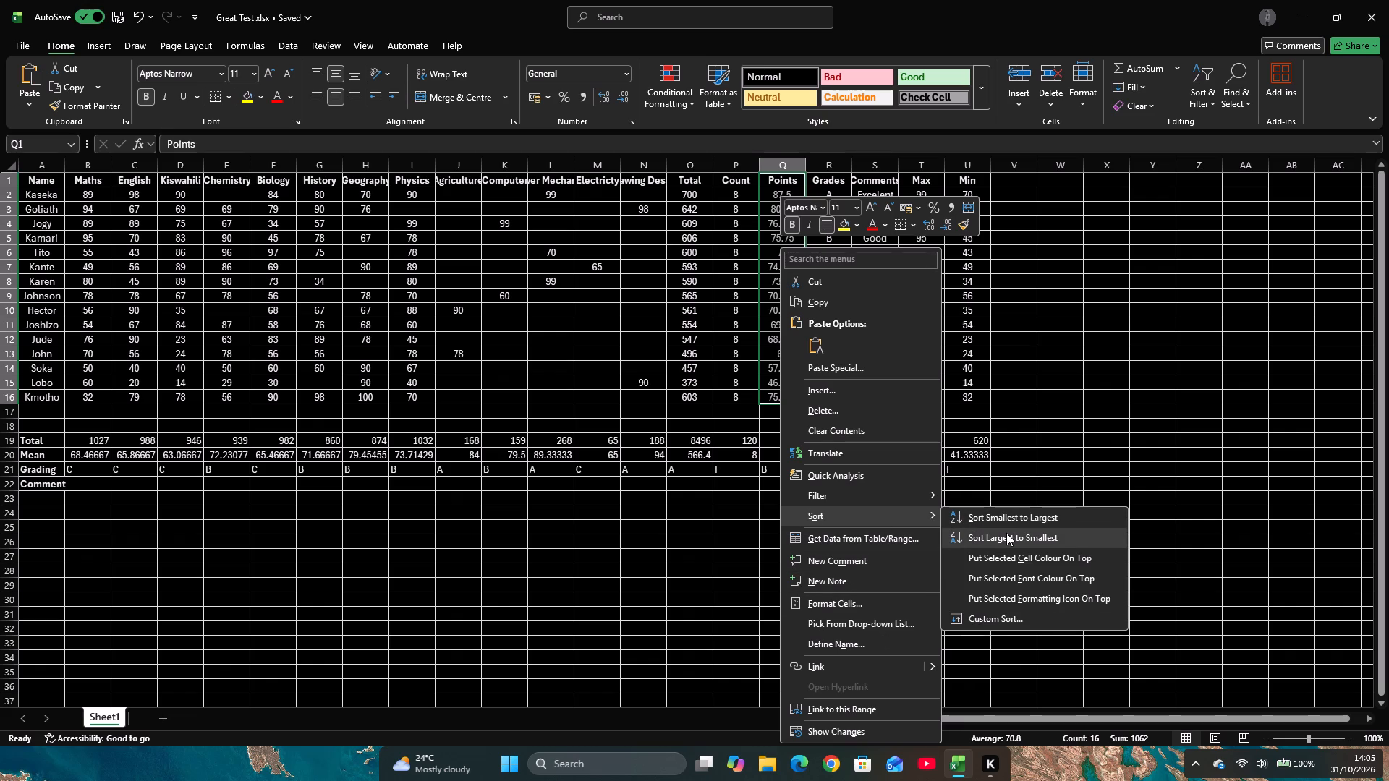
click(1006, 533)
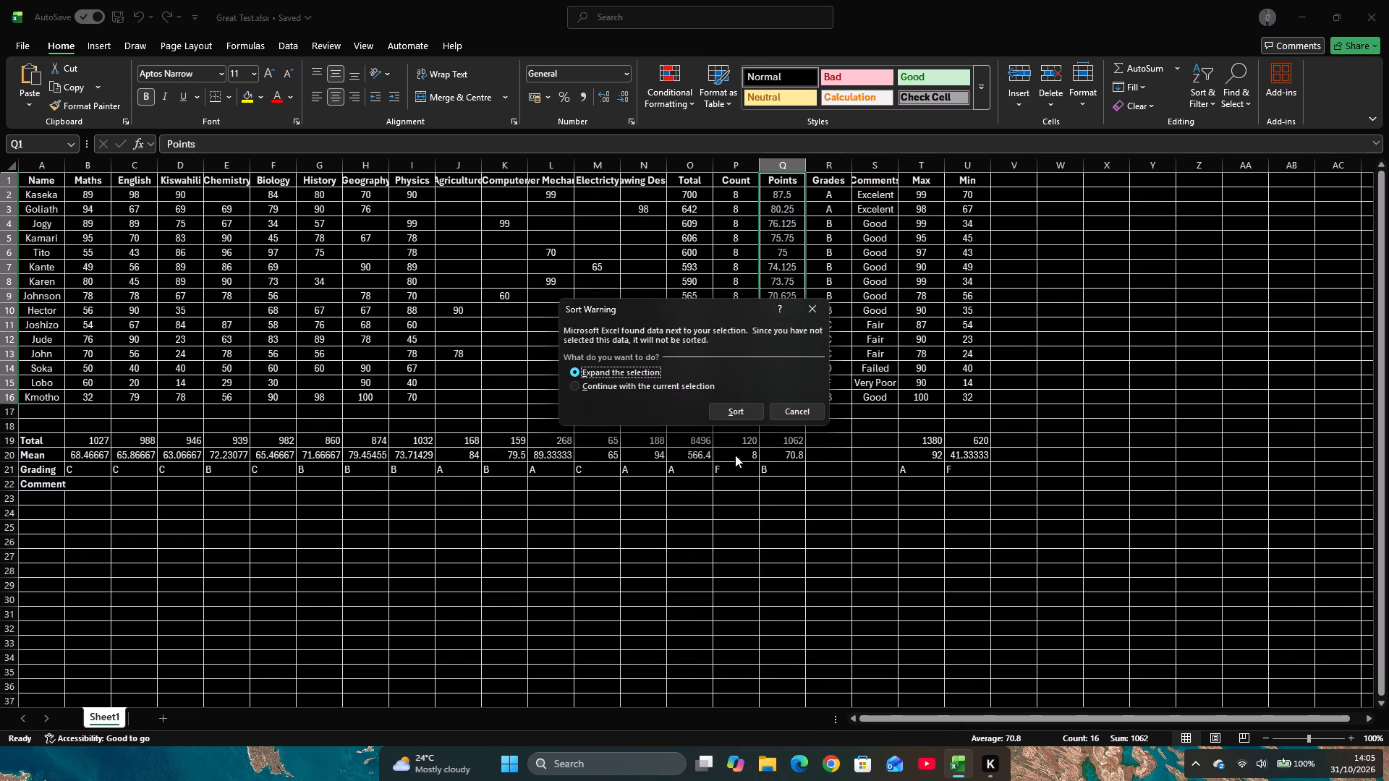
click(739, 415)
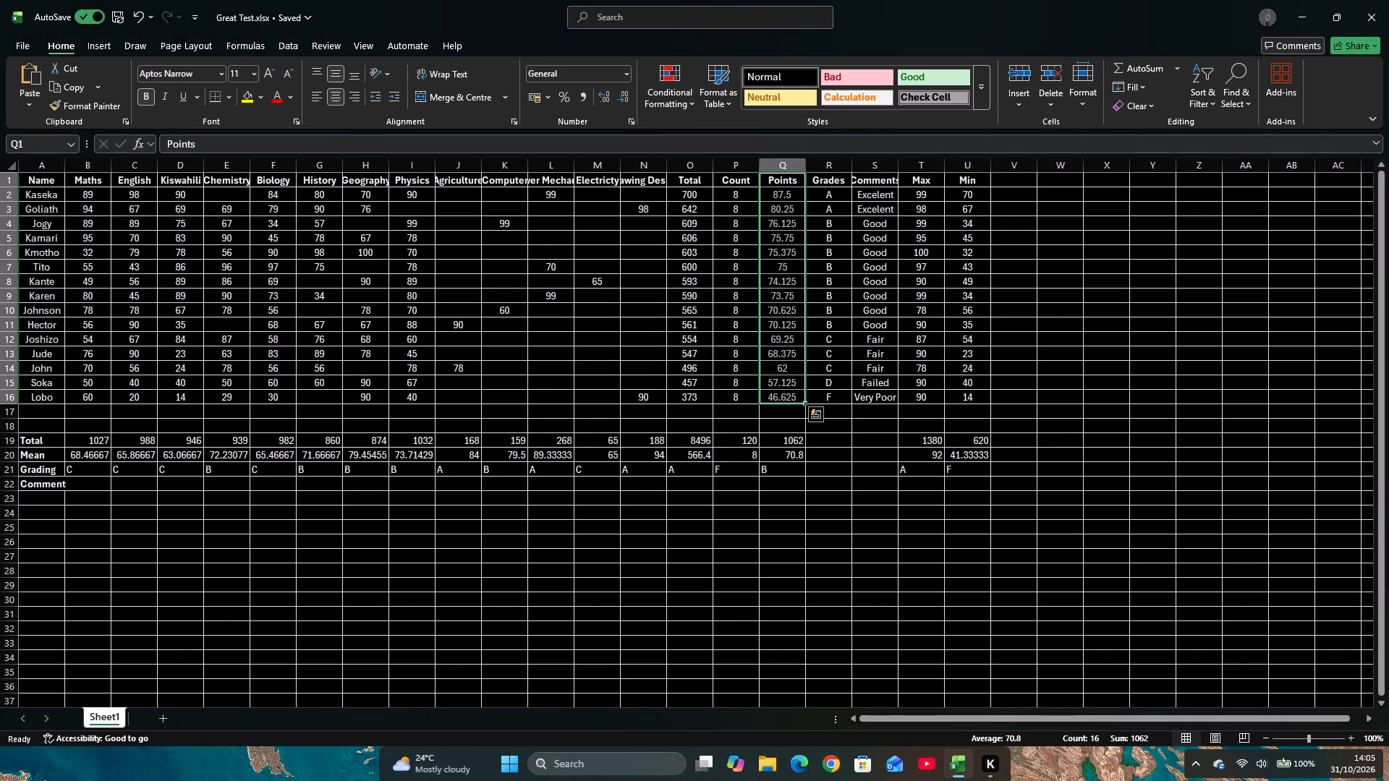
Change all four cell references in the nested IF grade formula of cell R2 to Q2.
click(792, 199)
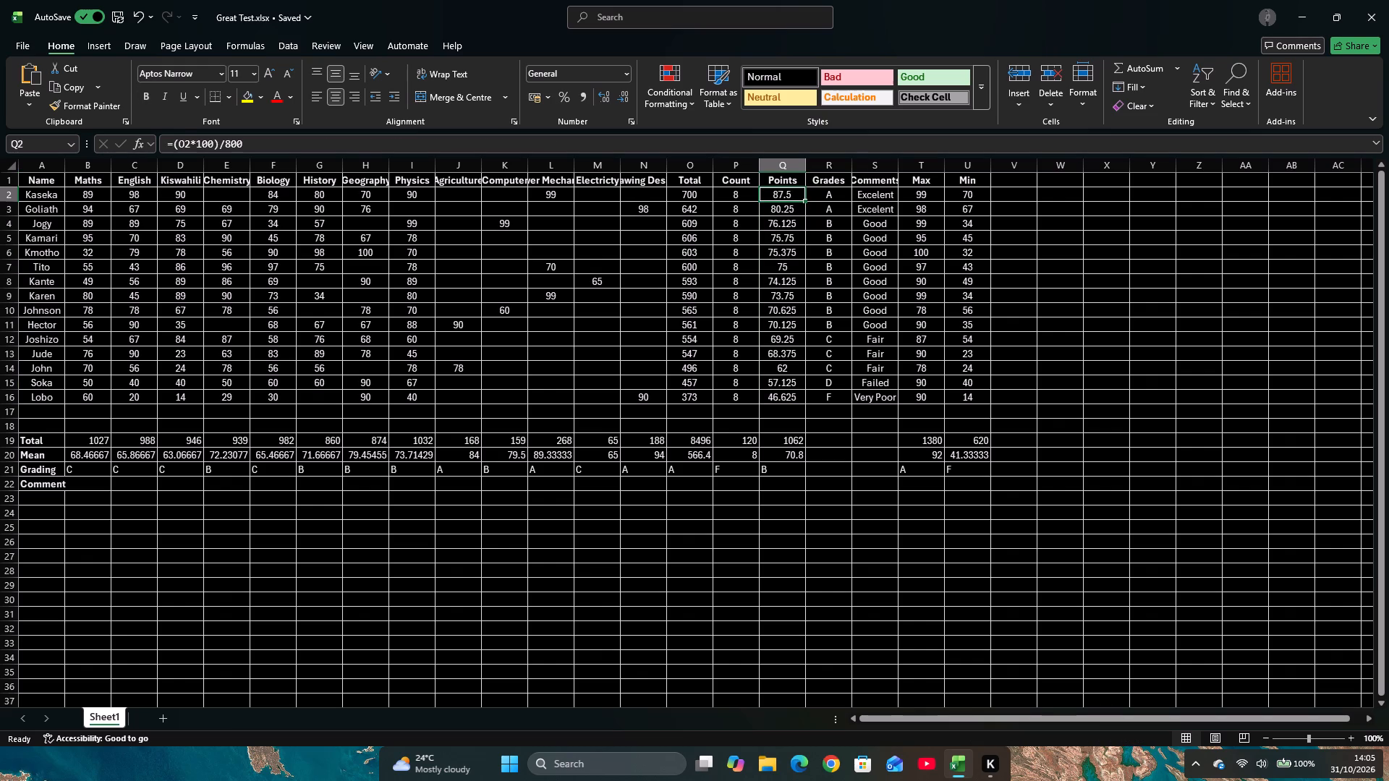
click(823, 196)
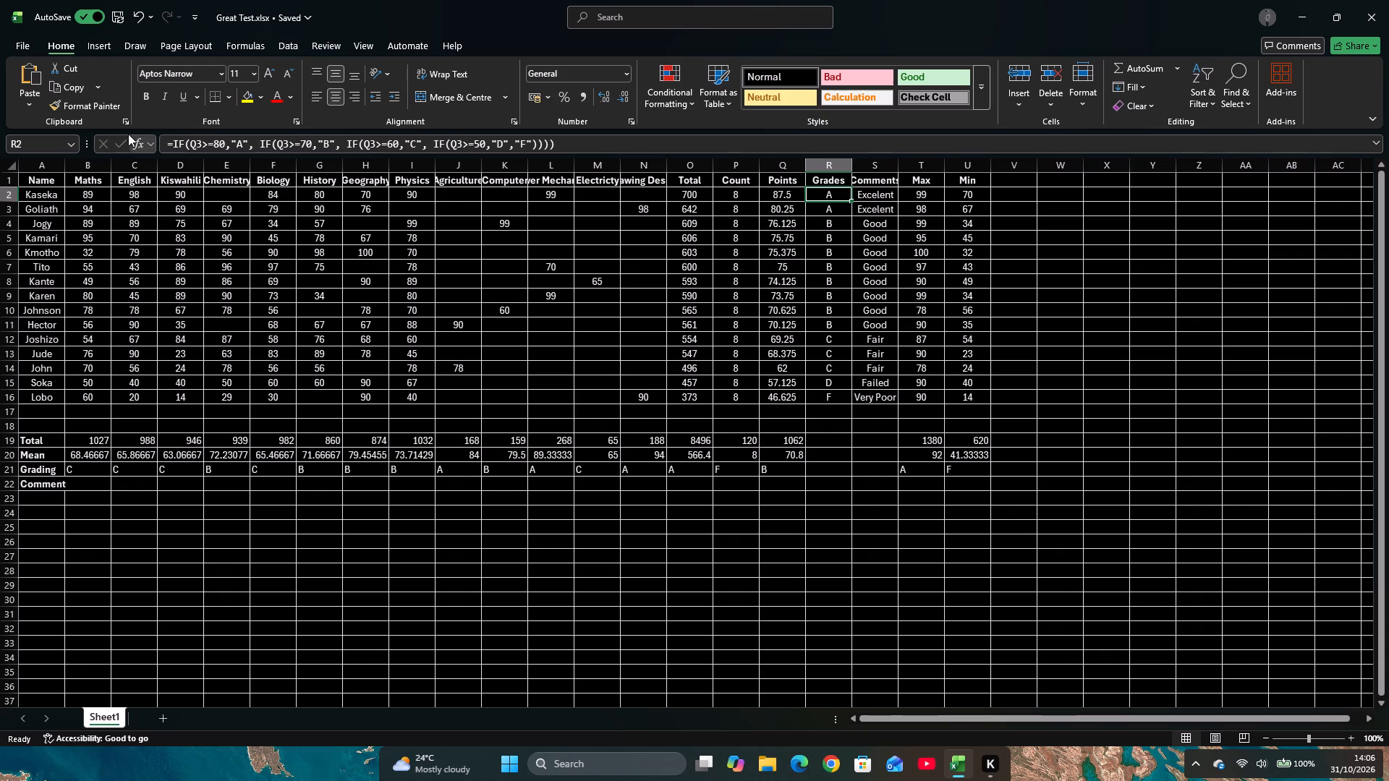
click(202, 145)
key(BackSpace)
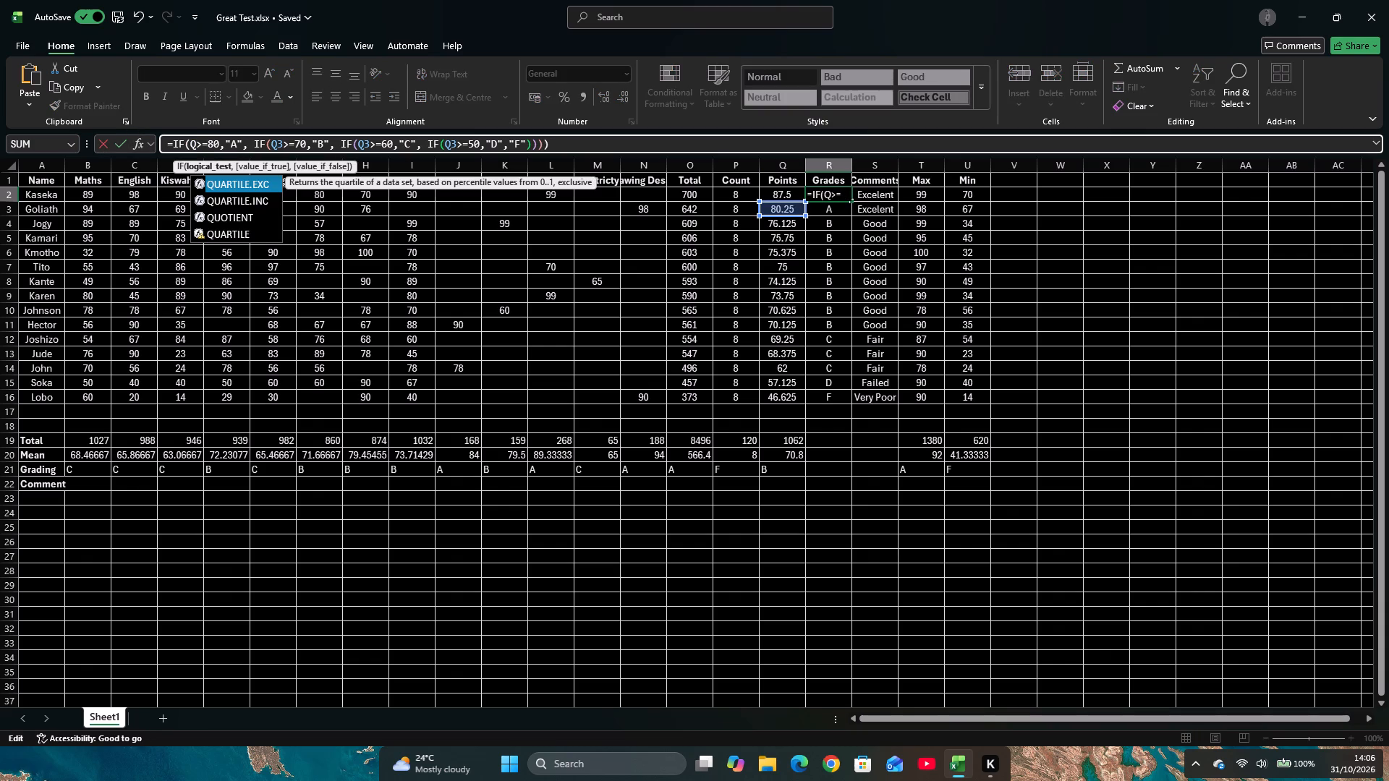
key(2)
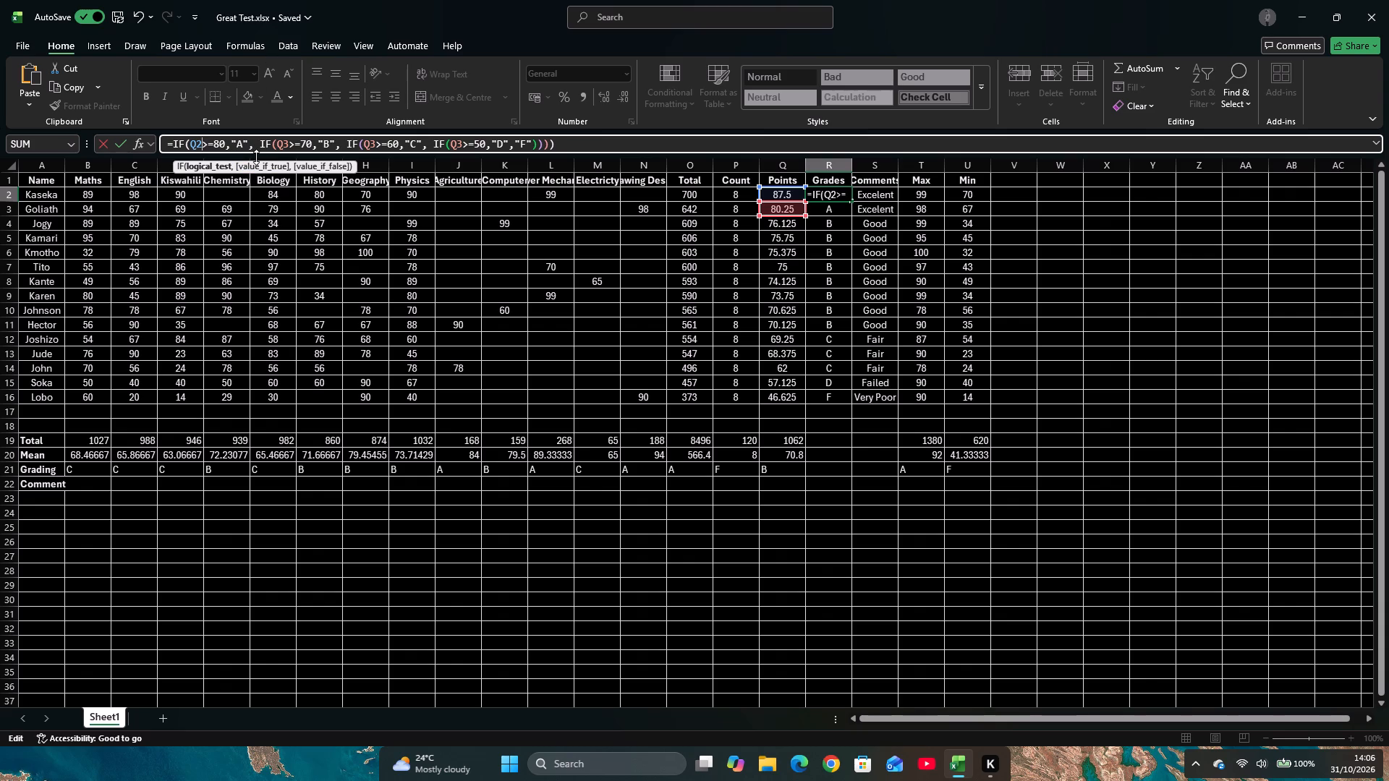
click(289, 141)
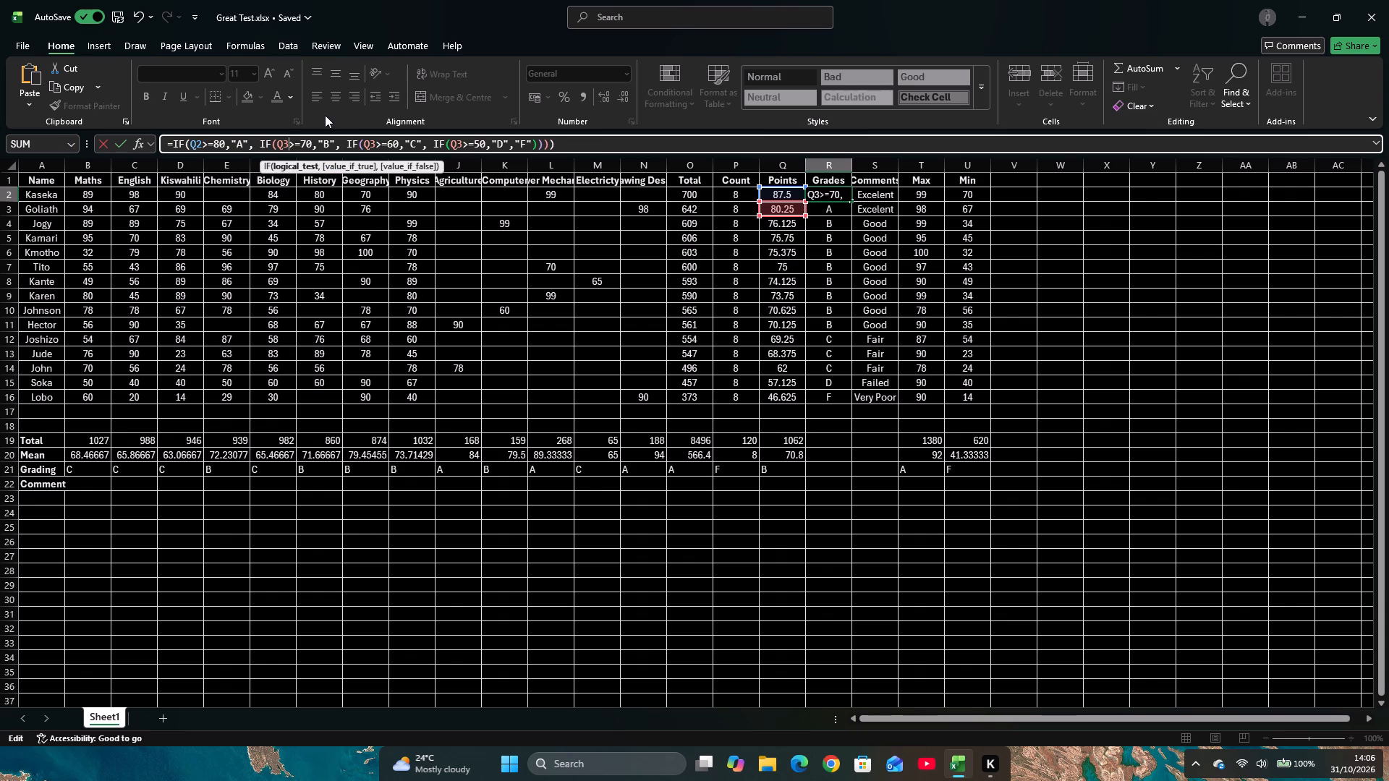
key(BackSpace)
key(2)
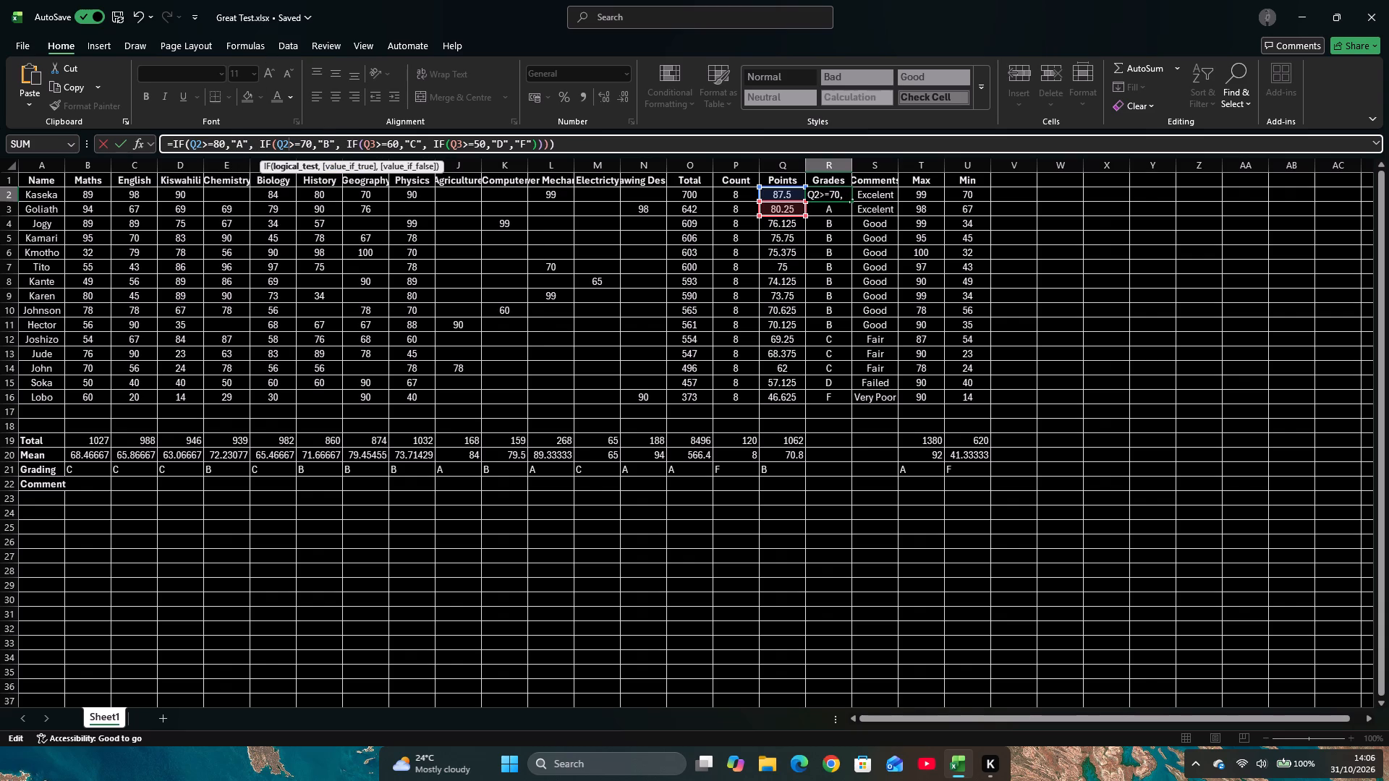
click(374, 141)
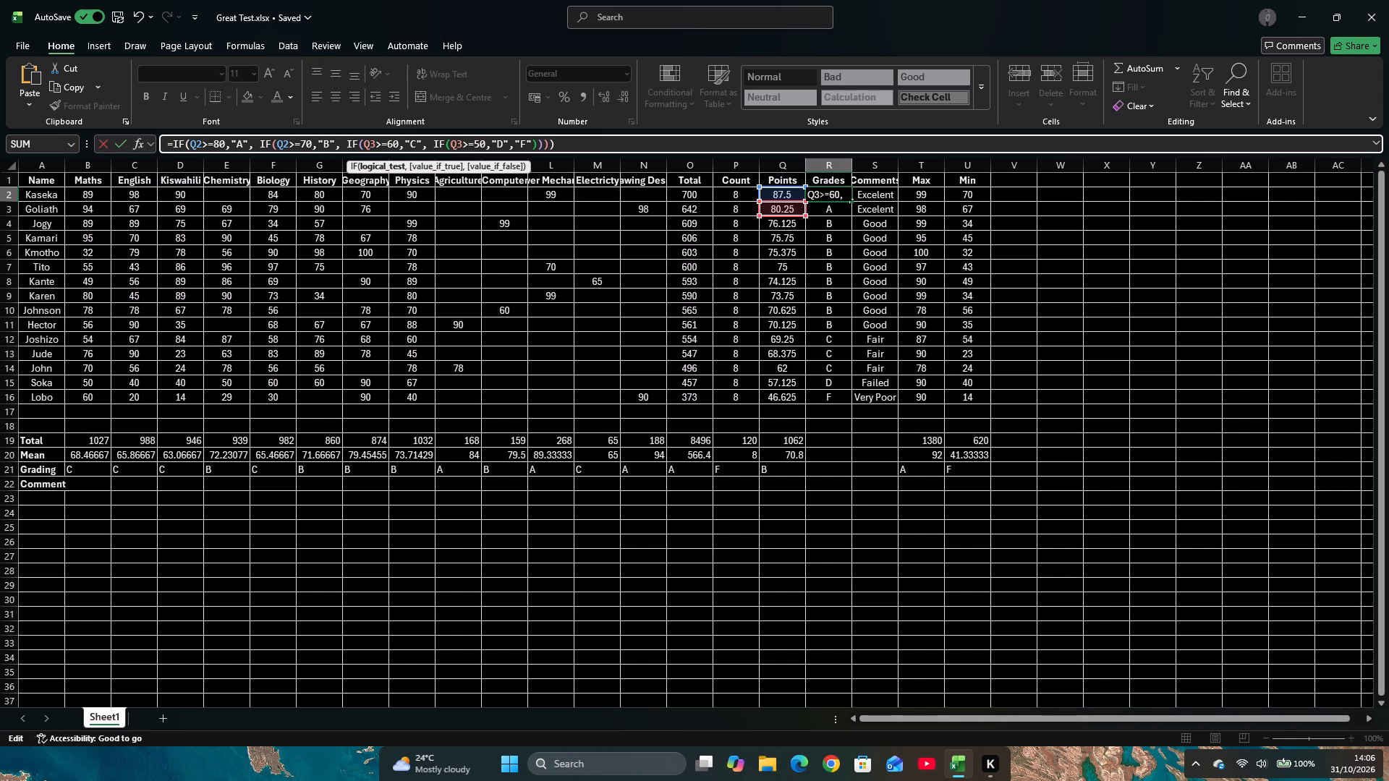
key(BackSpace)
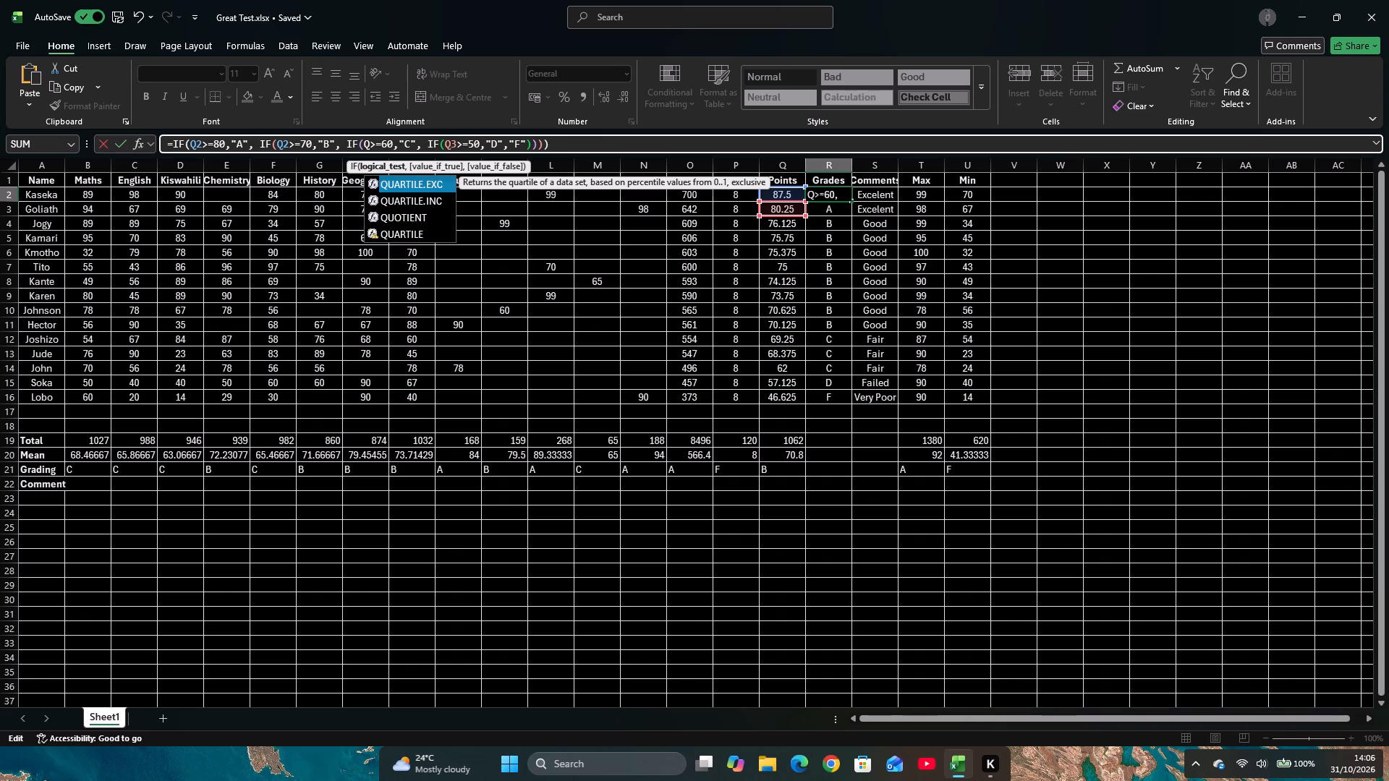
key(2)
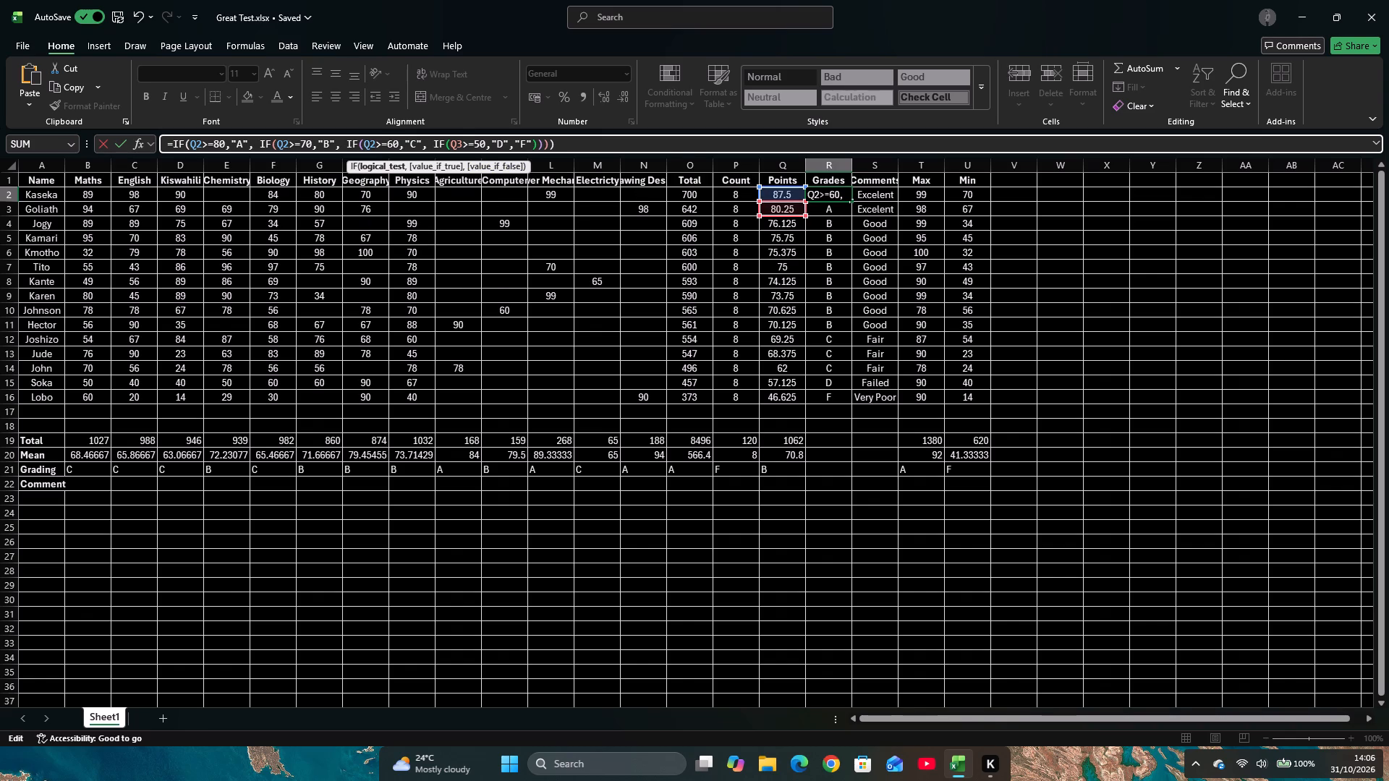
click(463, 140)
key(BackSpace)
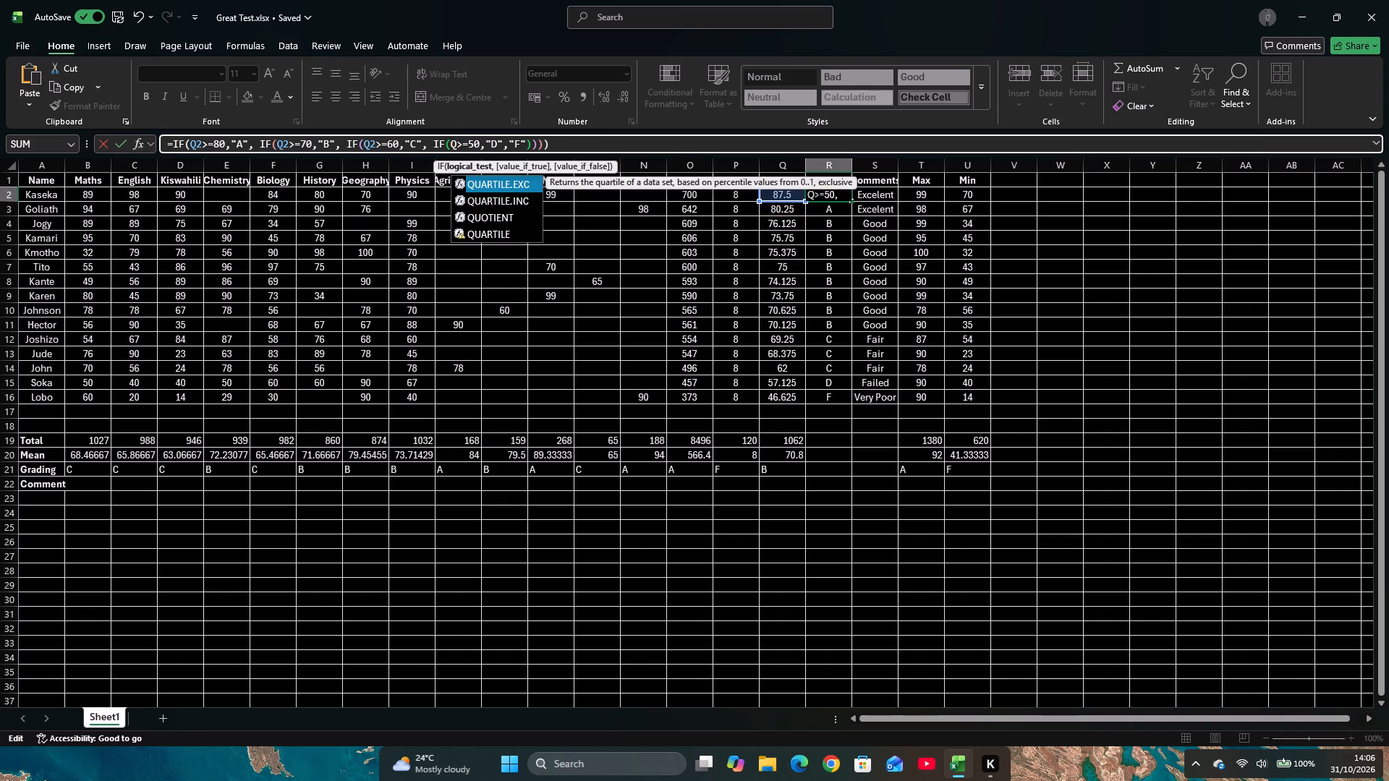
key(2)
click(568, 145)
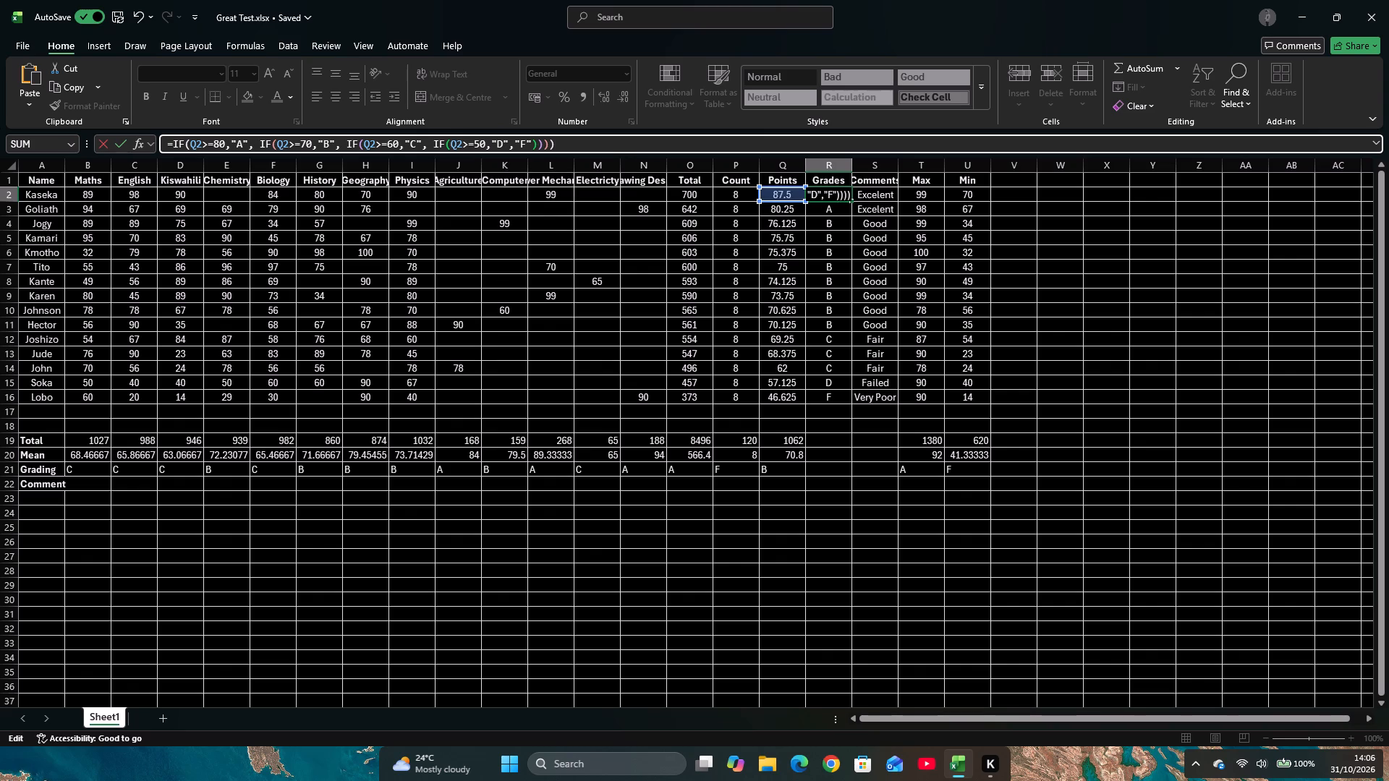
key(Return)
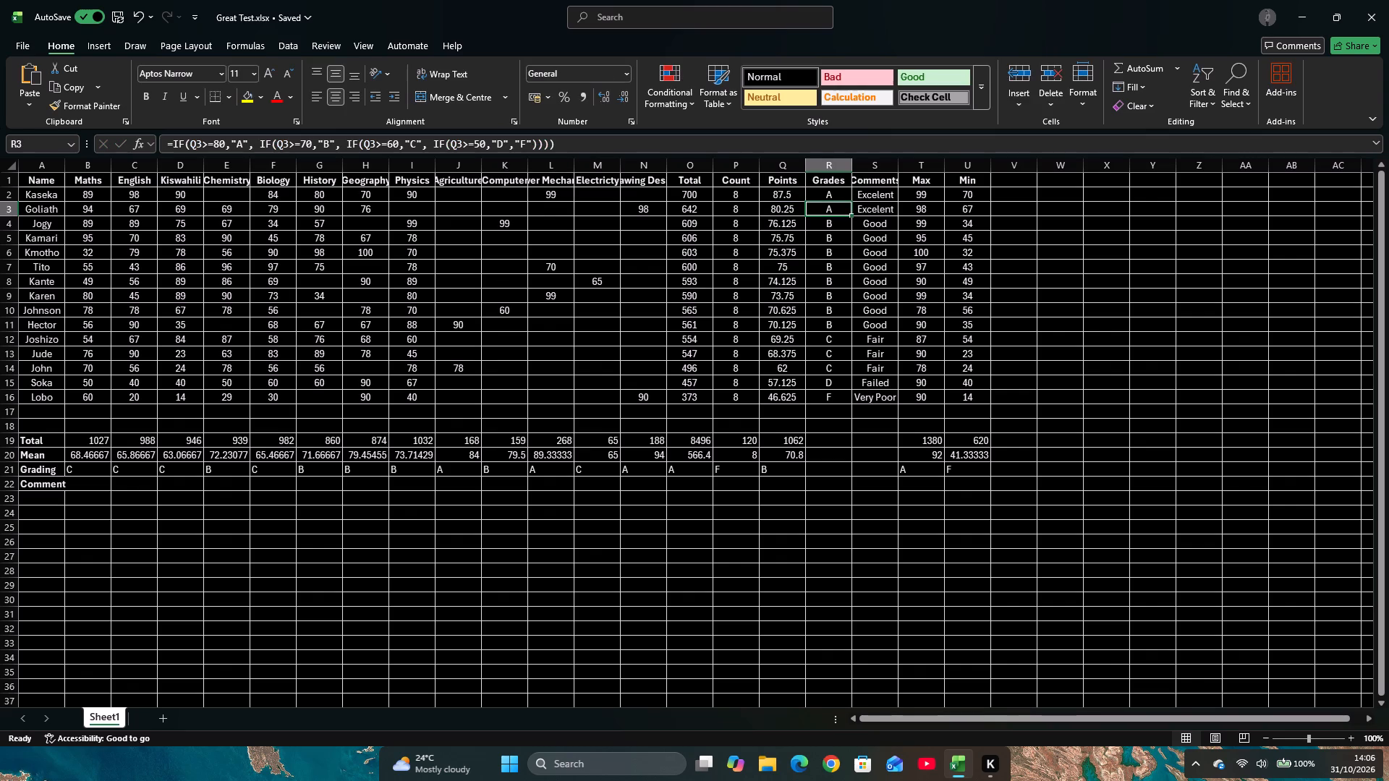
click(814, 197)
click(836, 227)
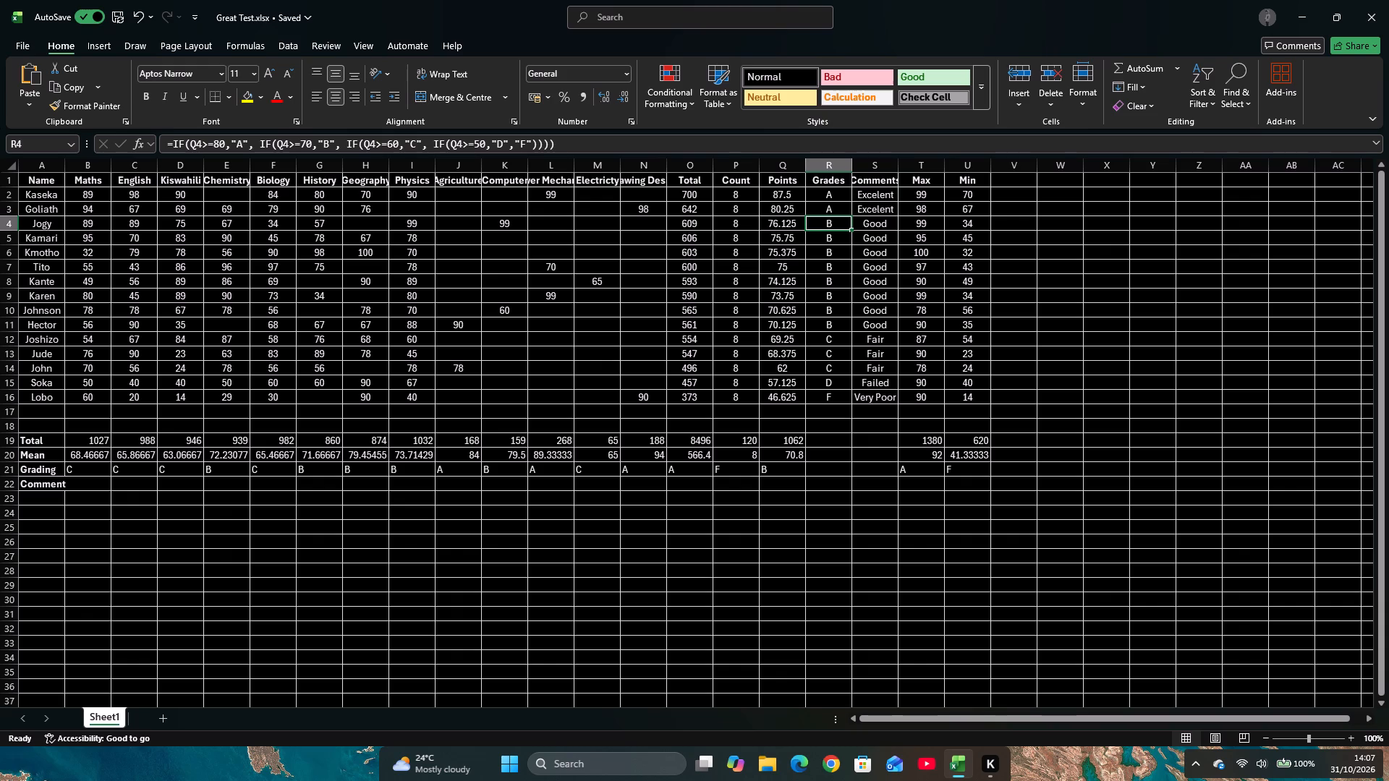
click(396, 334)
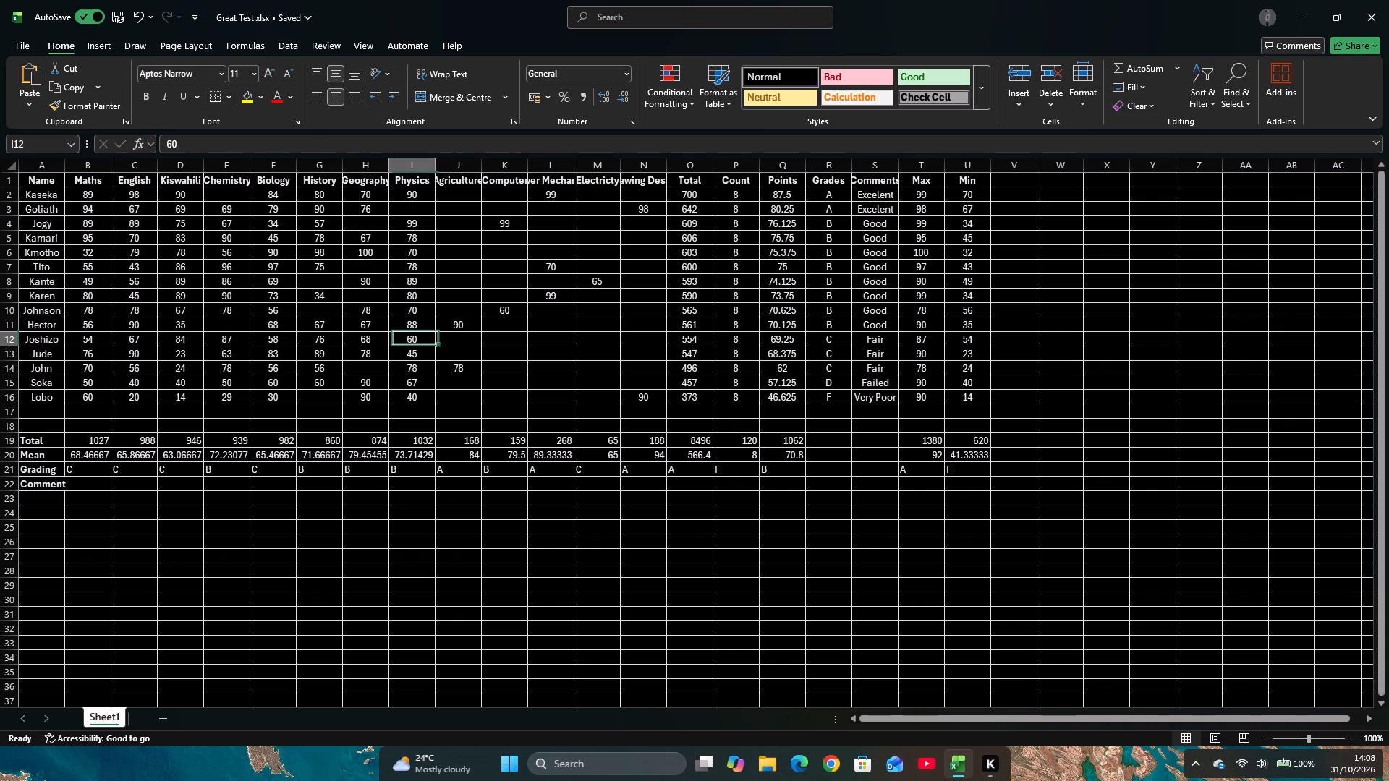
Bring up the nested IF comment formula in cell S2 as the basis for the Maths comment in B22.
click(94, 484)
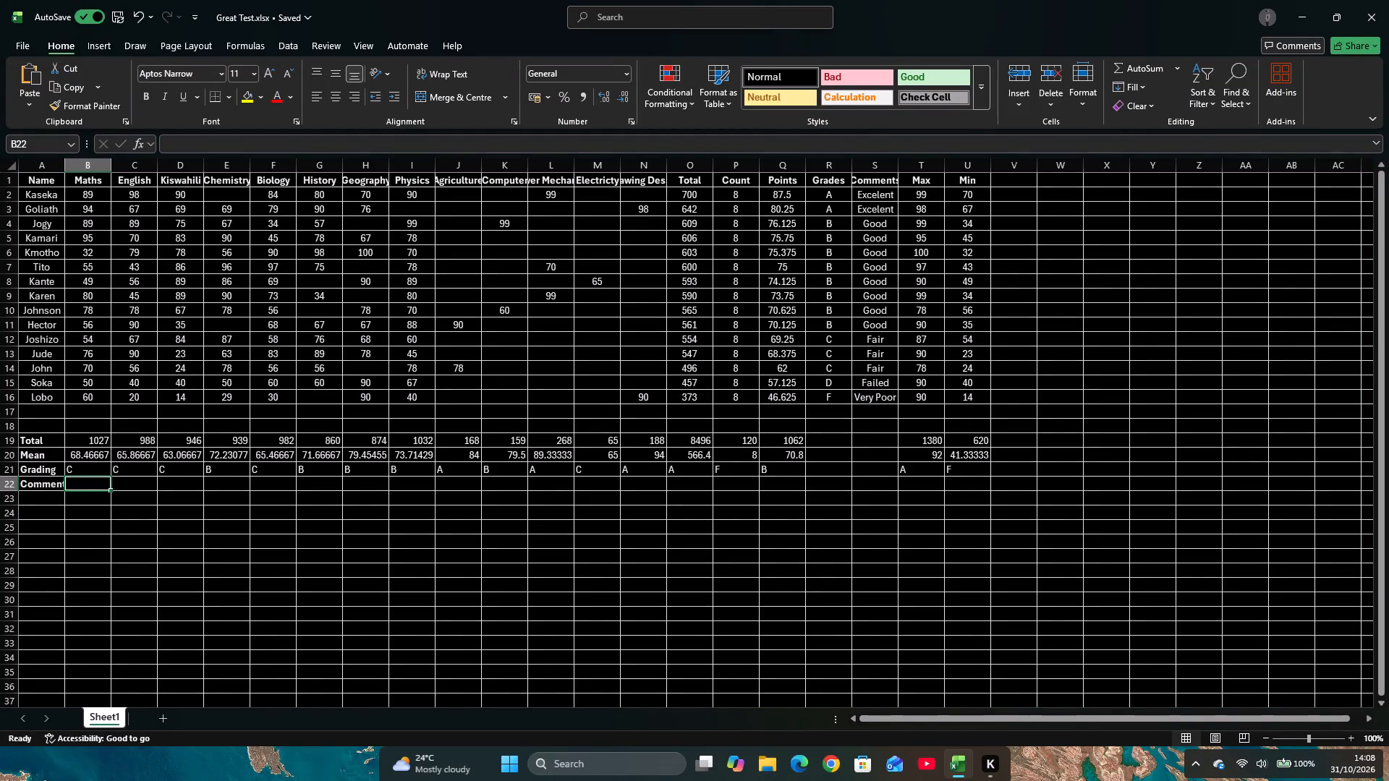
click(883, 195)
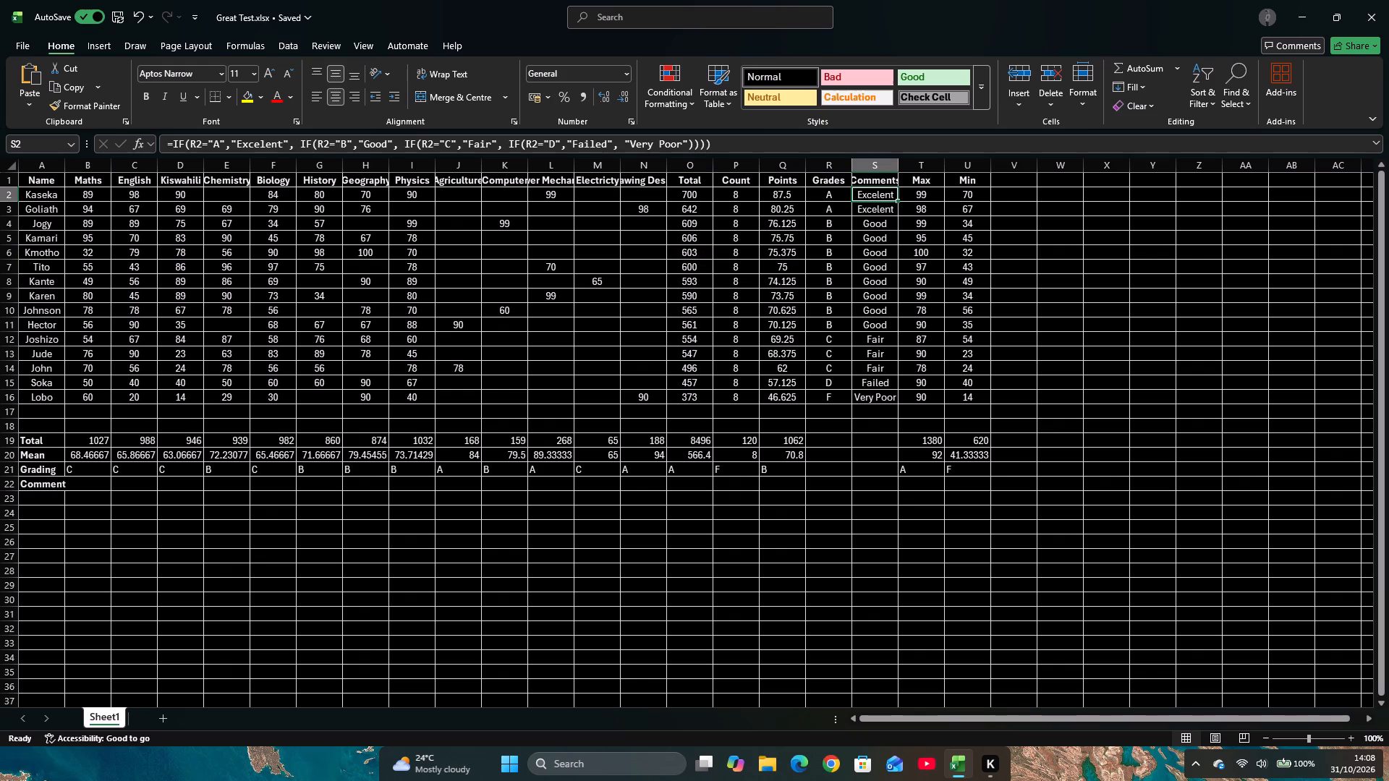
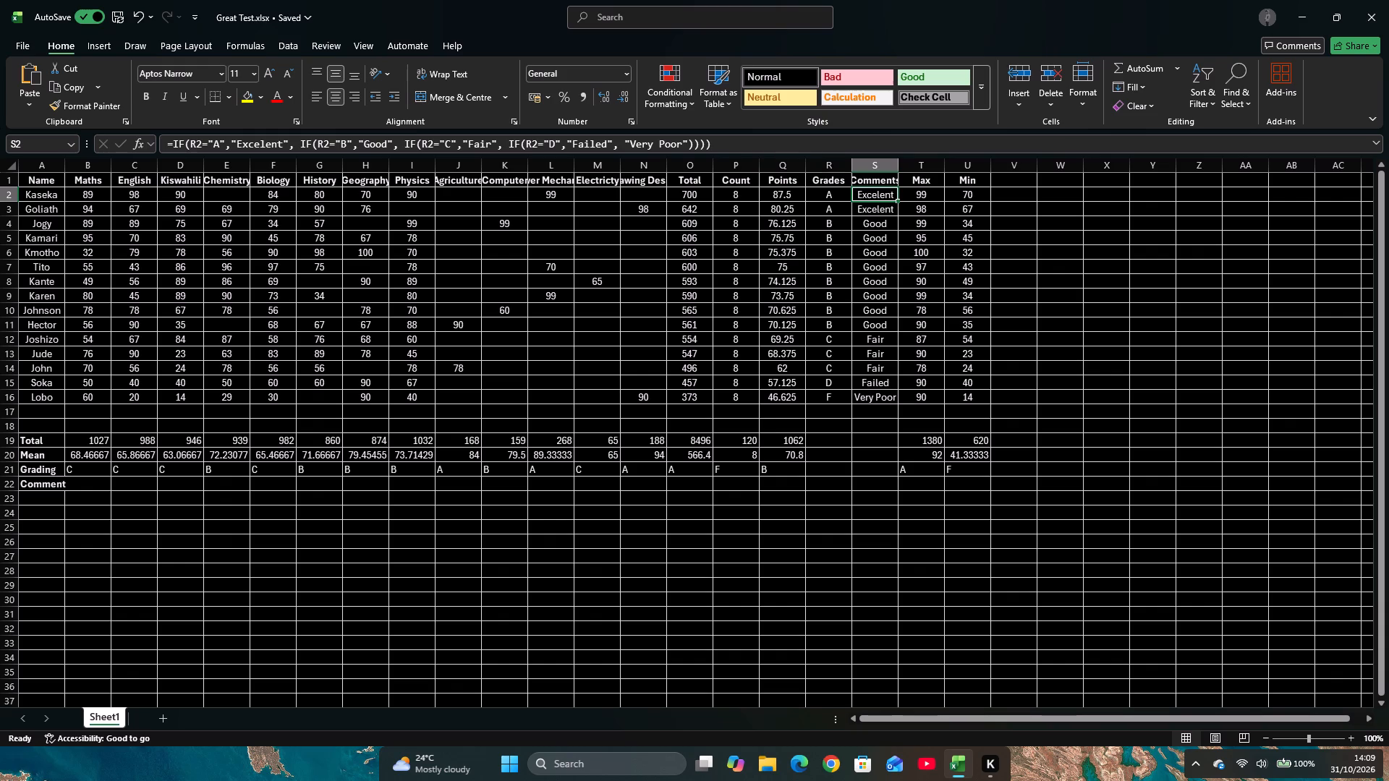
Check the nested IF comment formulas in cells S2 to S4 of the Comments column, returning to S2.
click(864, 199)
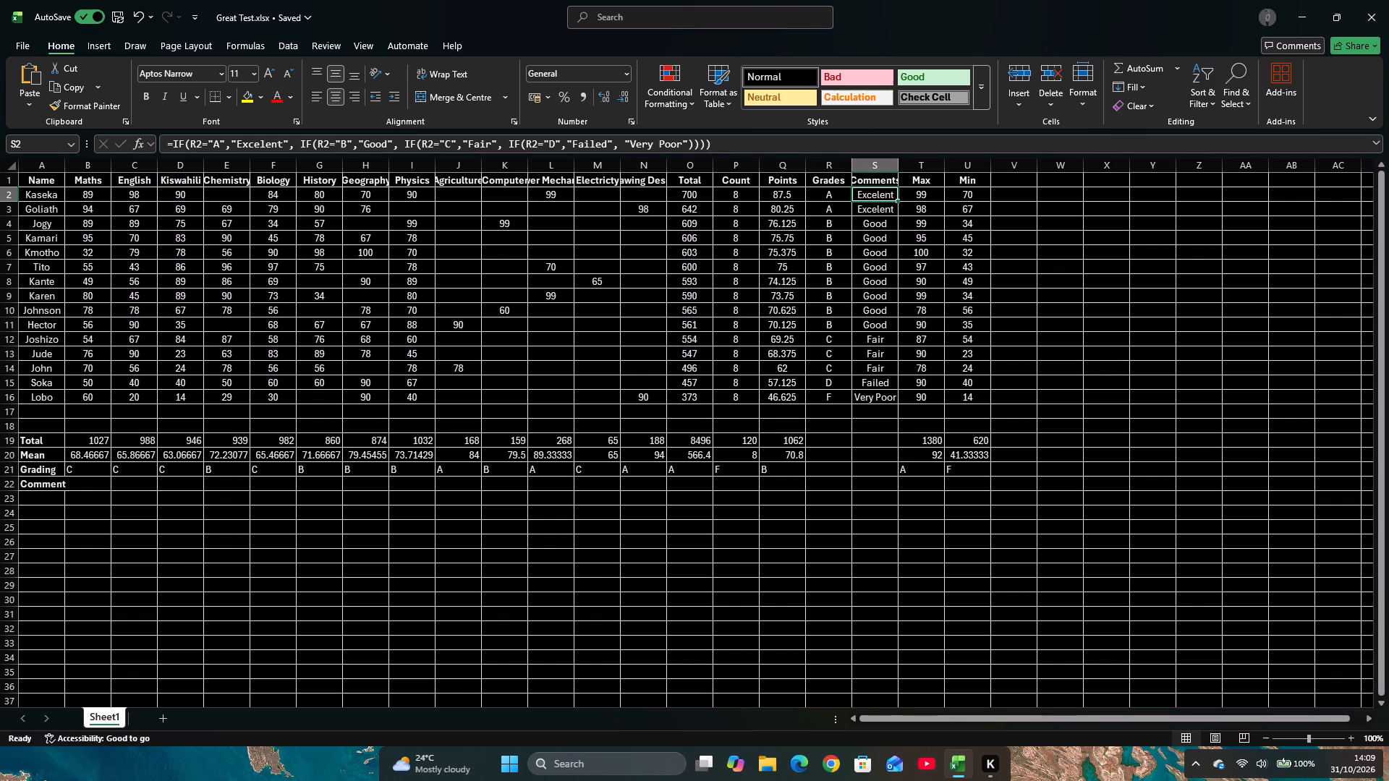
click(865, 197)
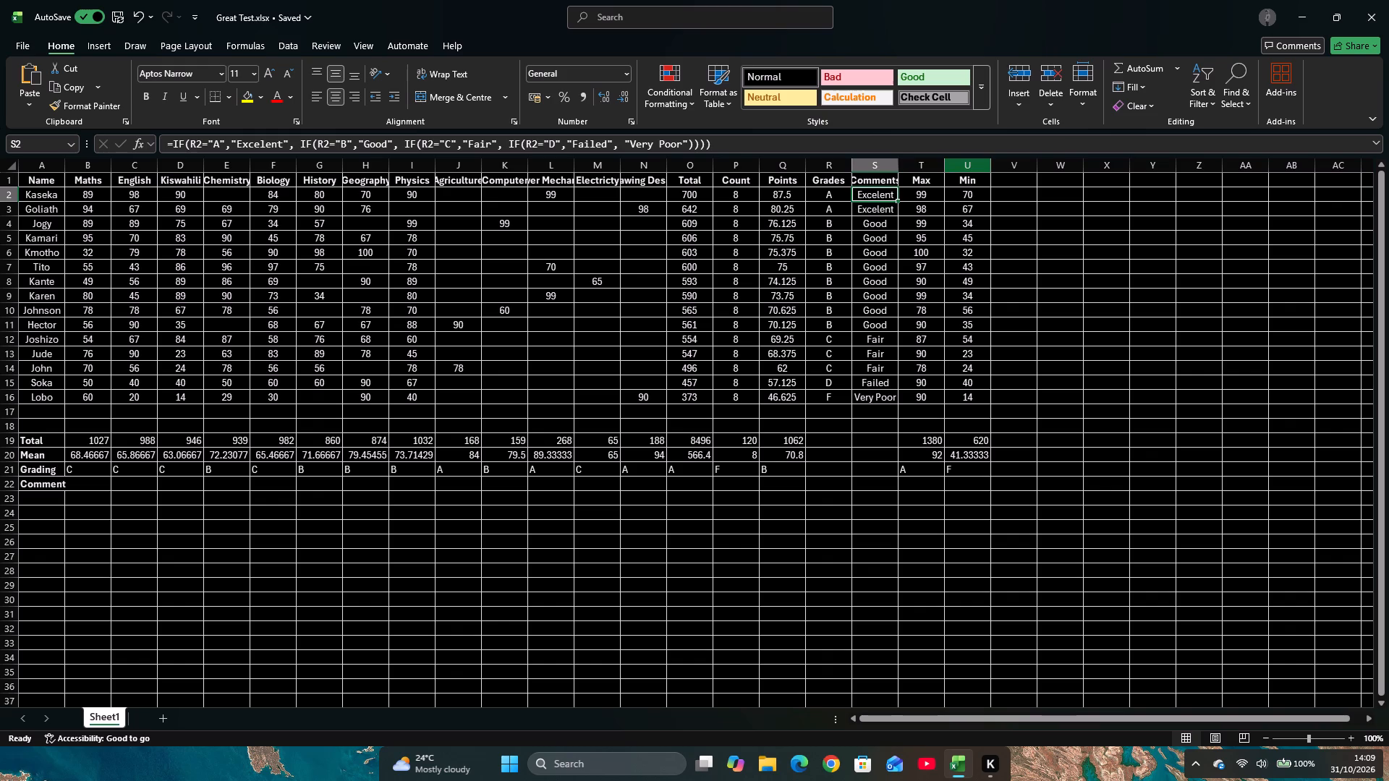
click(873, 213)
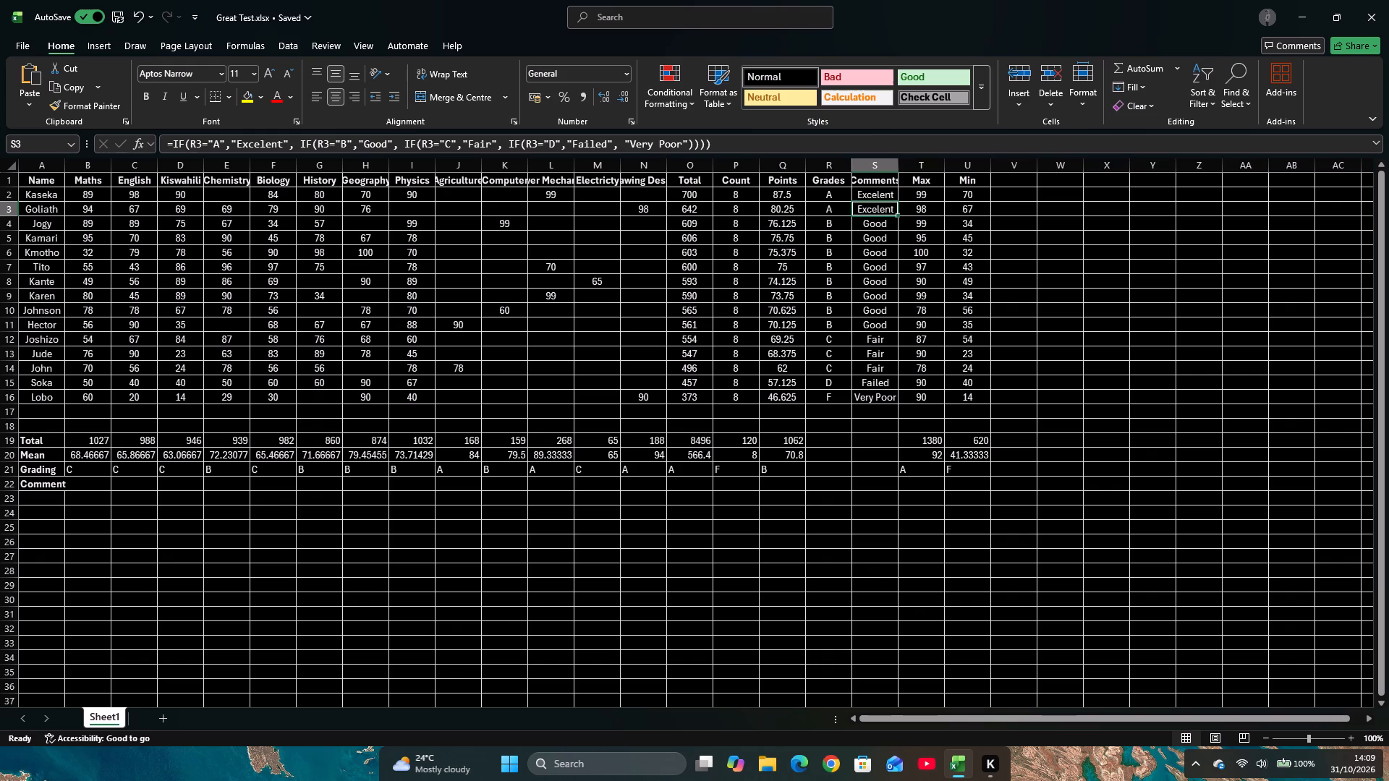
click(882, 221)
click(894, 197)
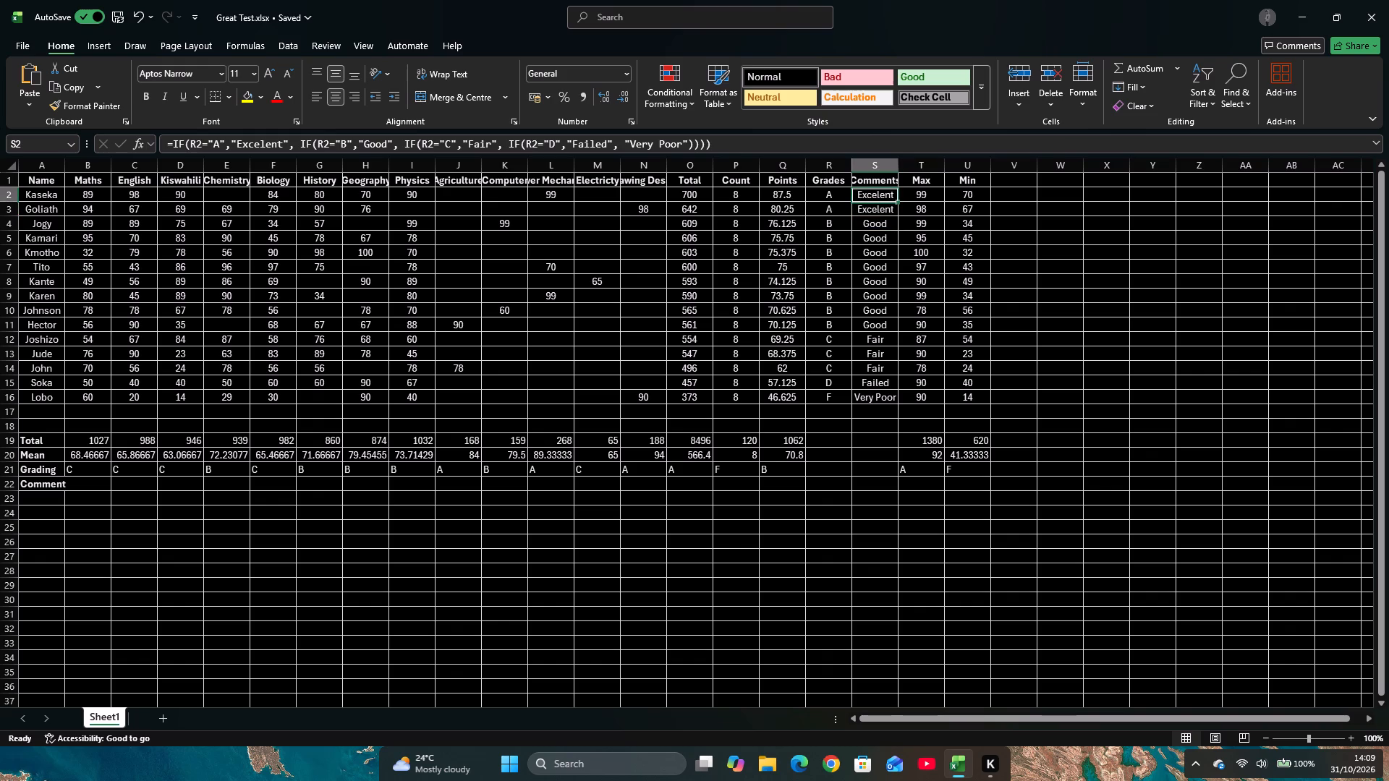
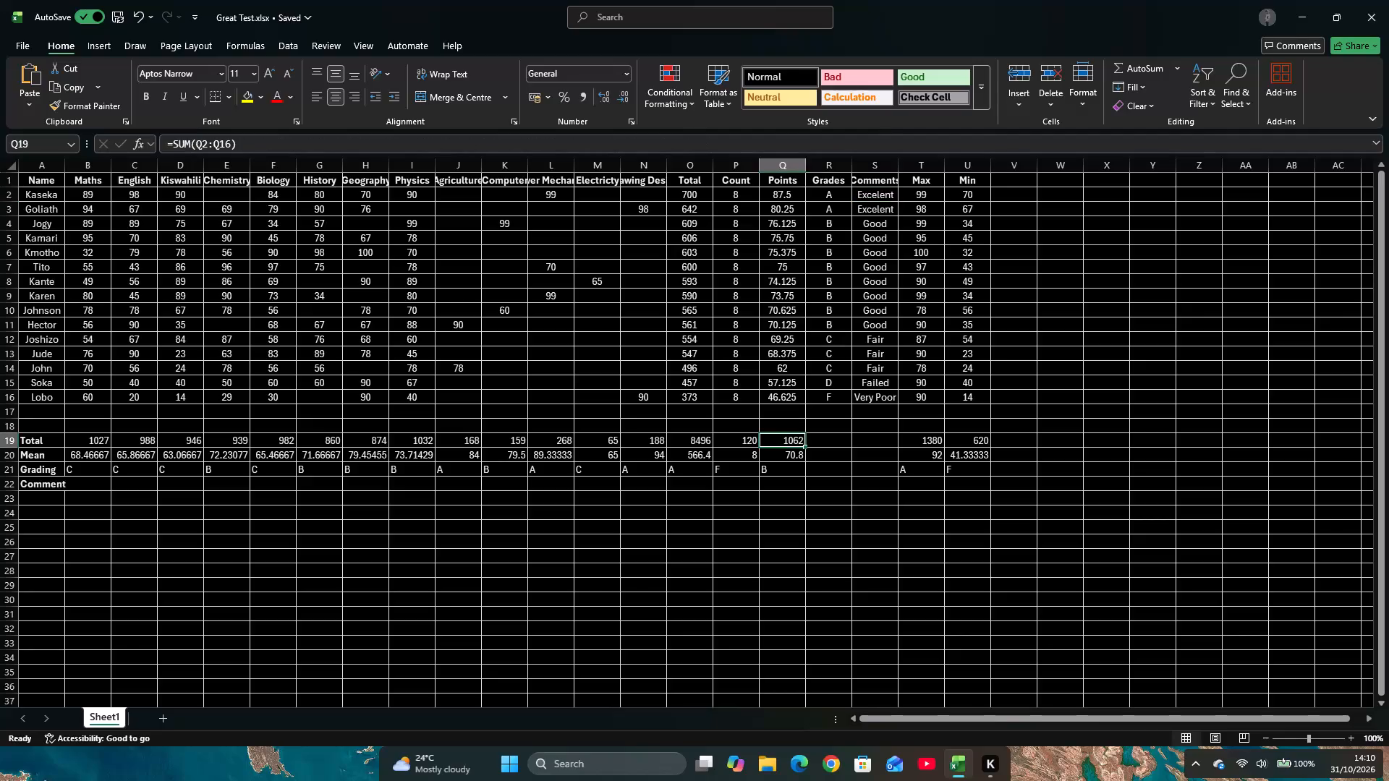
Clear the Total, Mean and Grading cells P19 to P21 under the Count column.
click(736, 470)
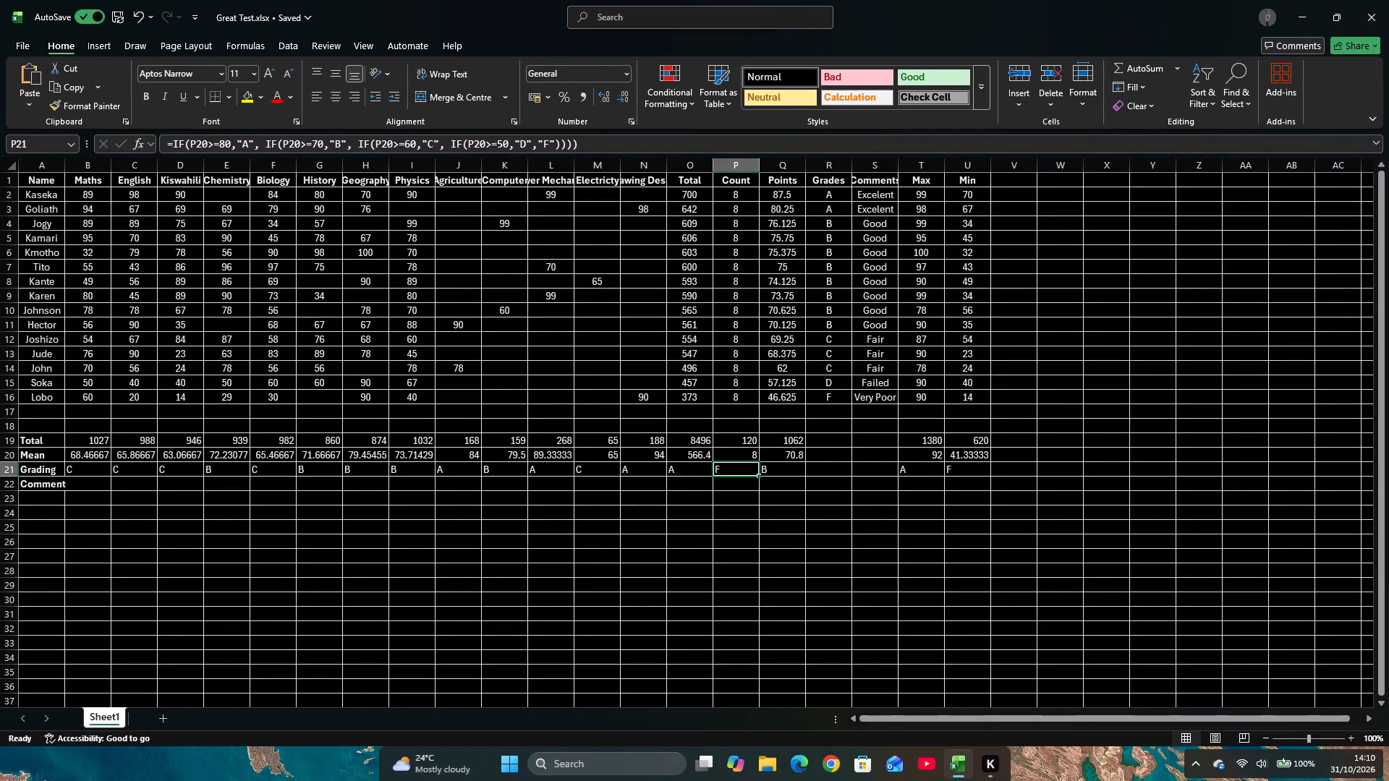
key(Delete)
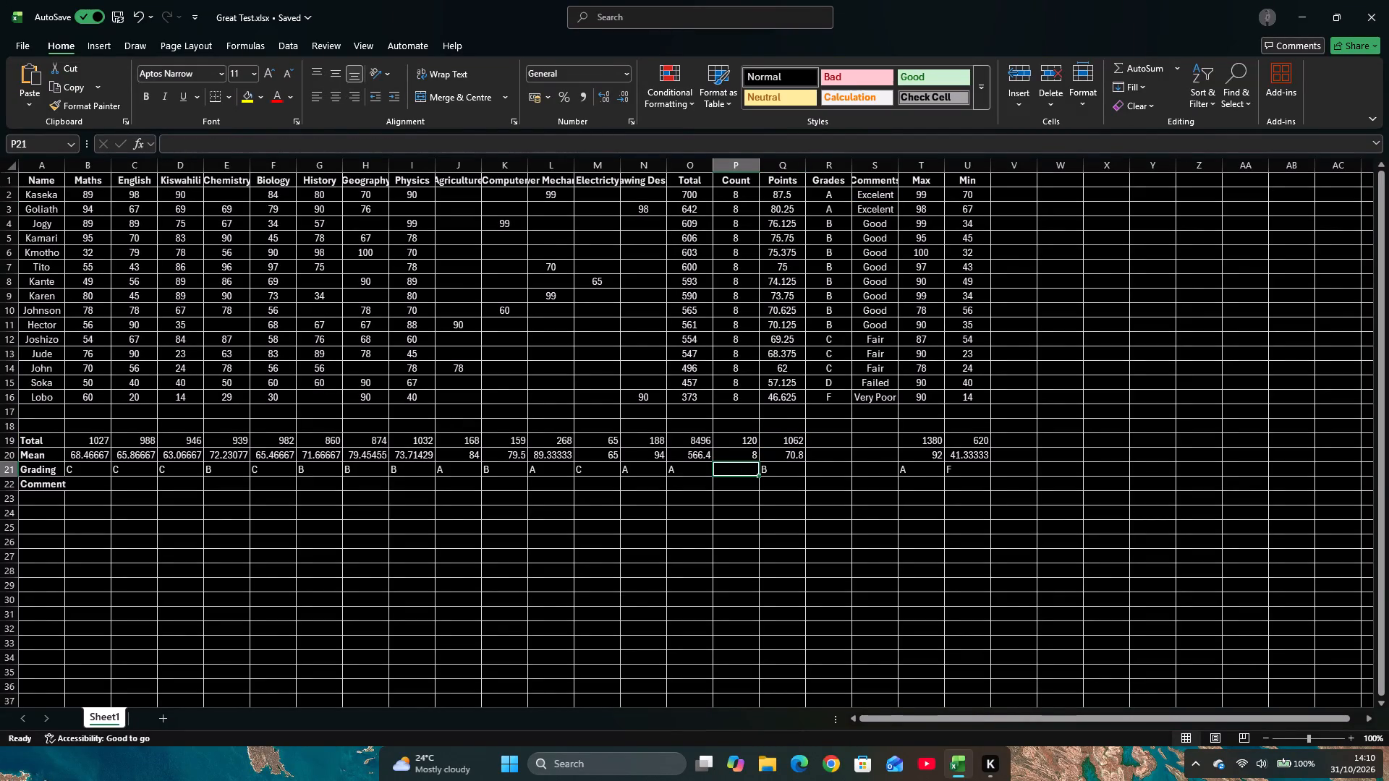
click(746, 445)
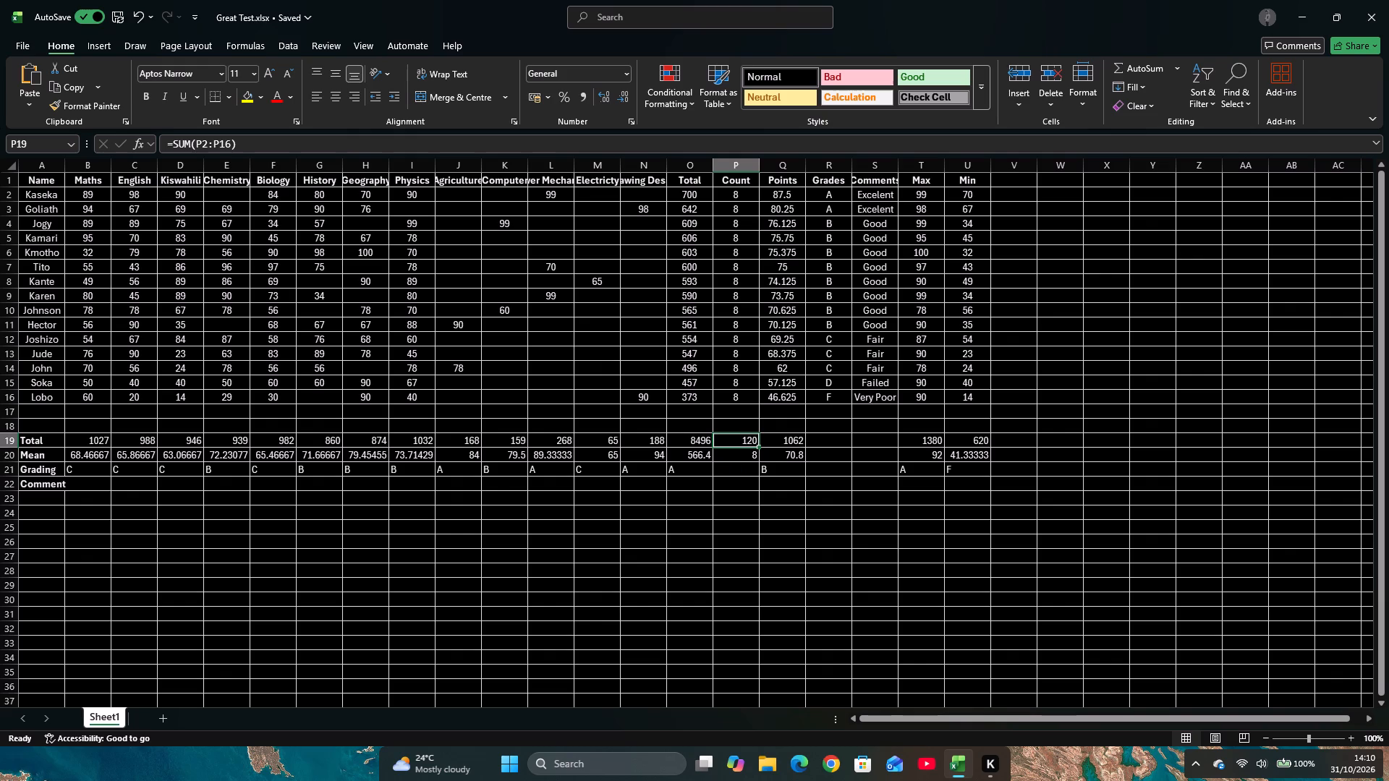
key(Delete)
click(746, 457)
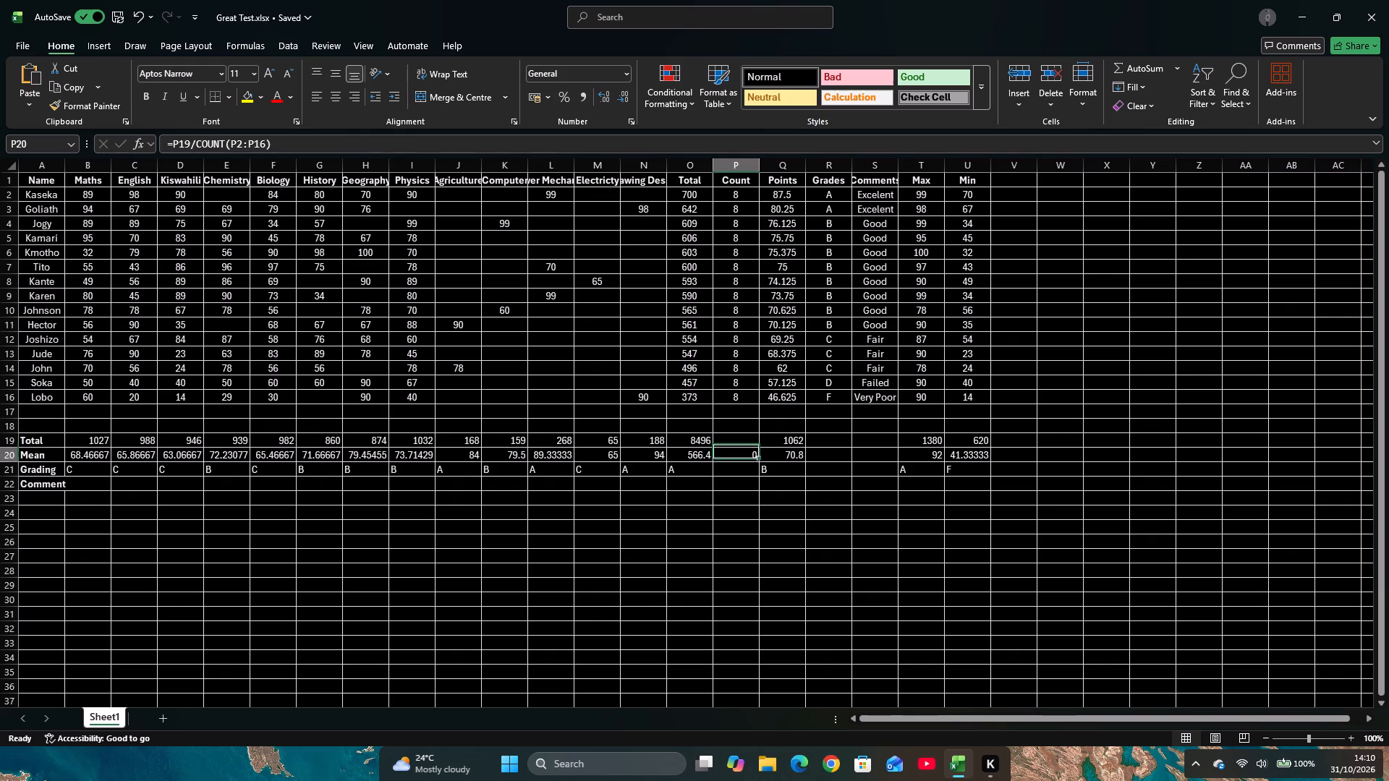
key(Delete)
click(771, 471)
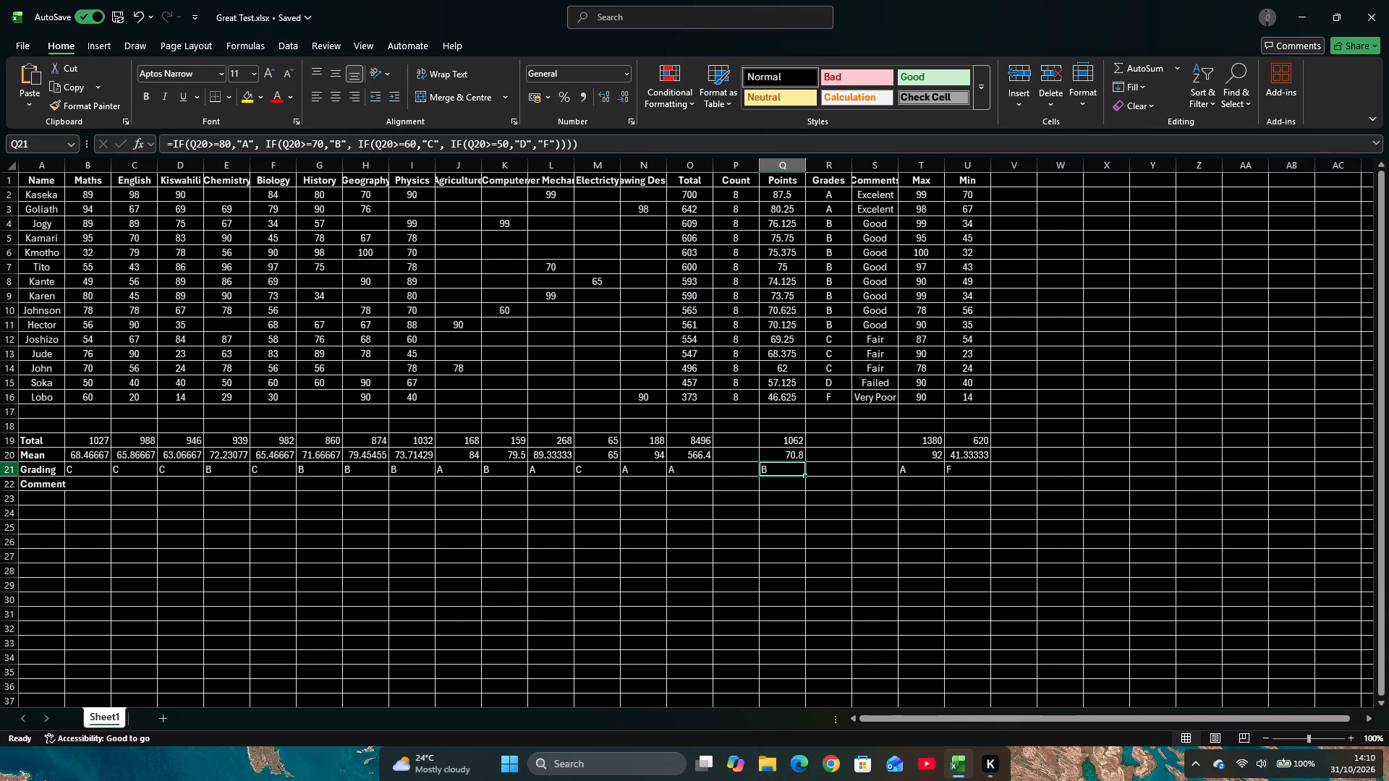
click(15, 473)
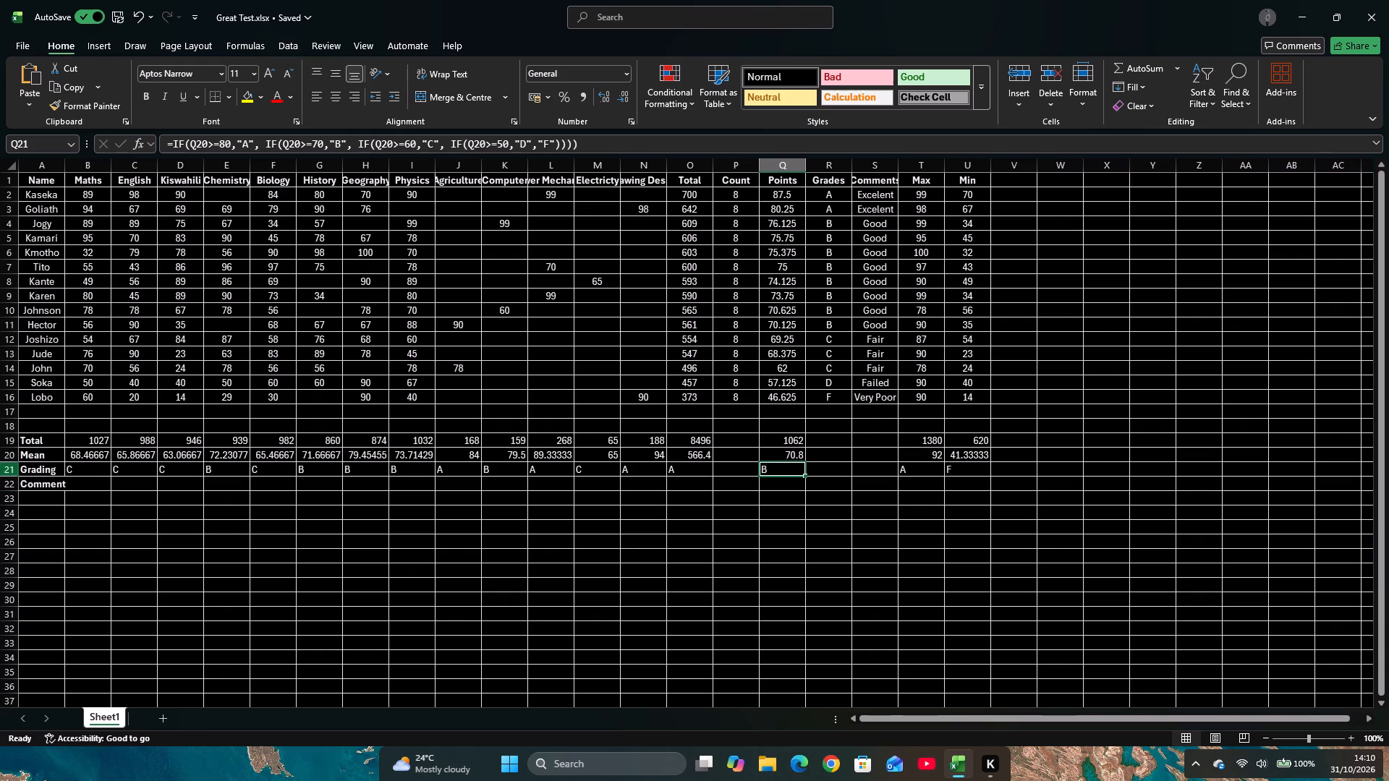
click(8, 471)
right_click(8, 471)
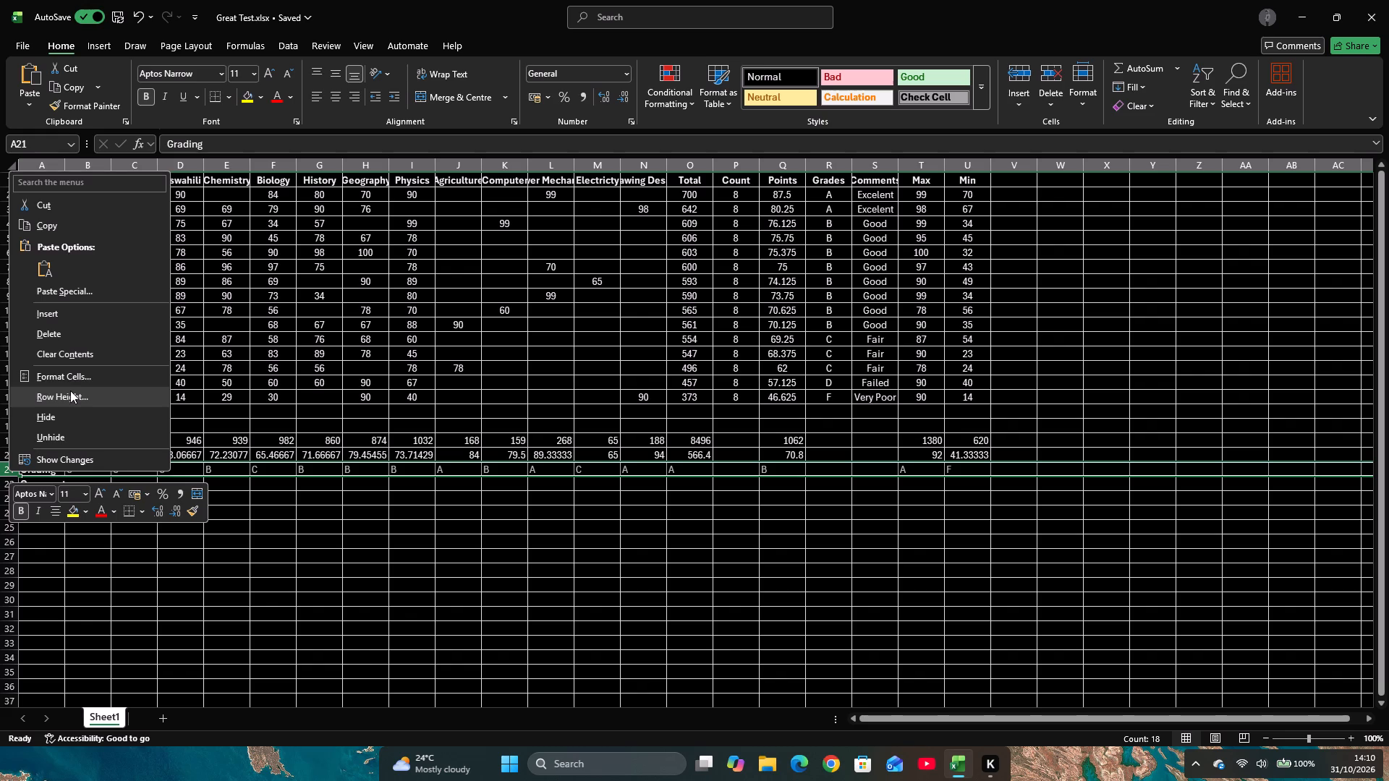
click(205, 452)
Open the cell formatting for the Grading row A21:U21 and choose the Abadi ExtraLight font.
click(25, 469)
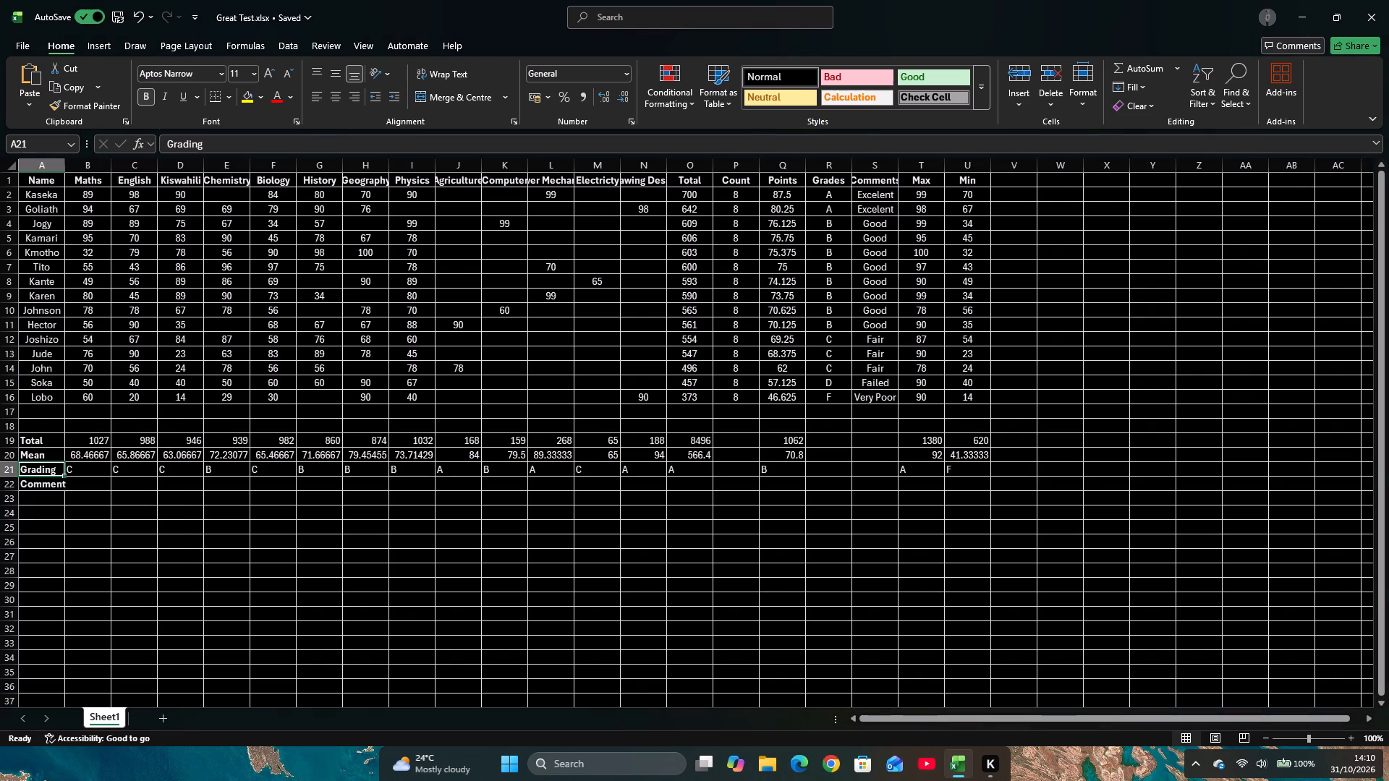
drag(25, 470, 809, 451)
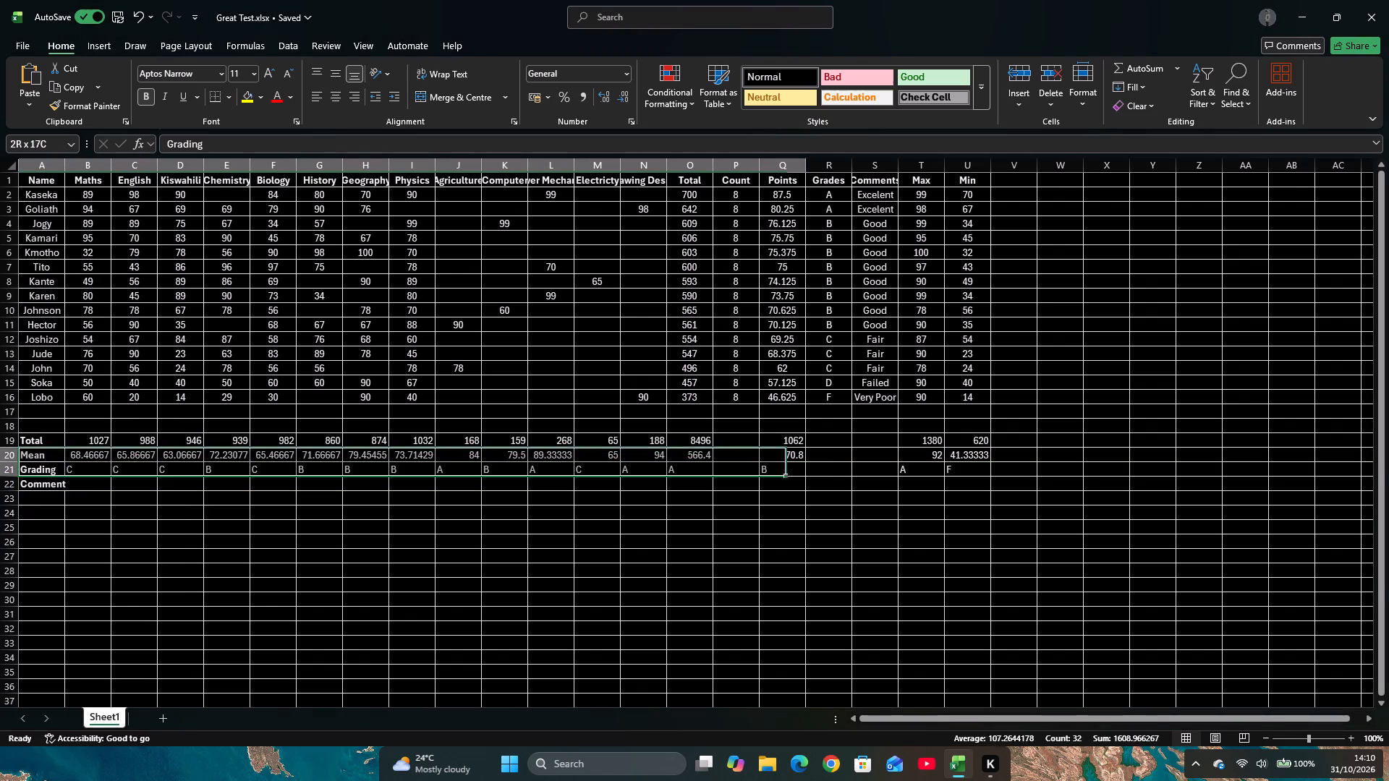
drag(809, 451, 986, 475)
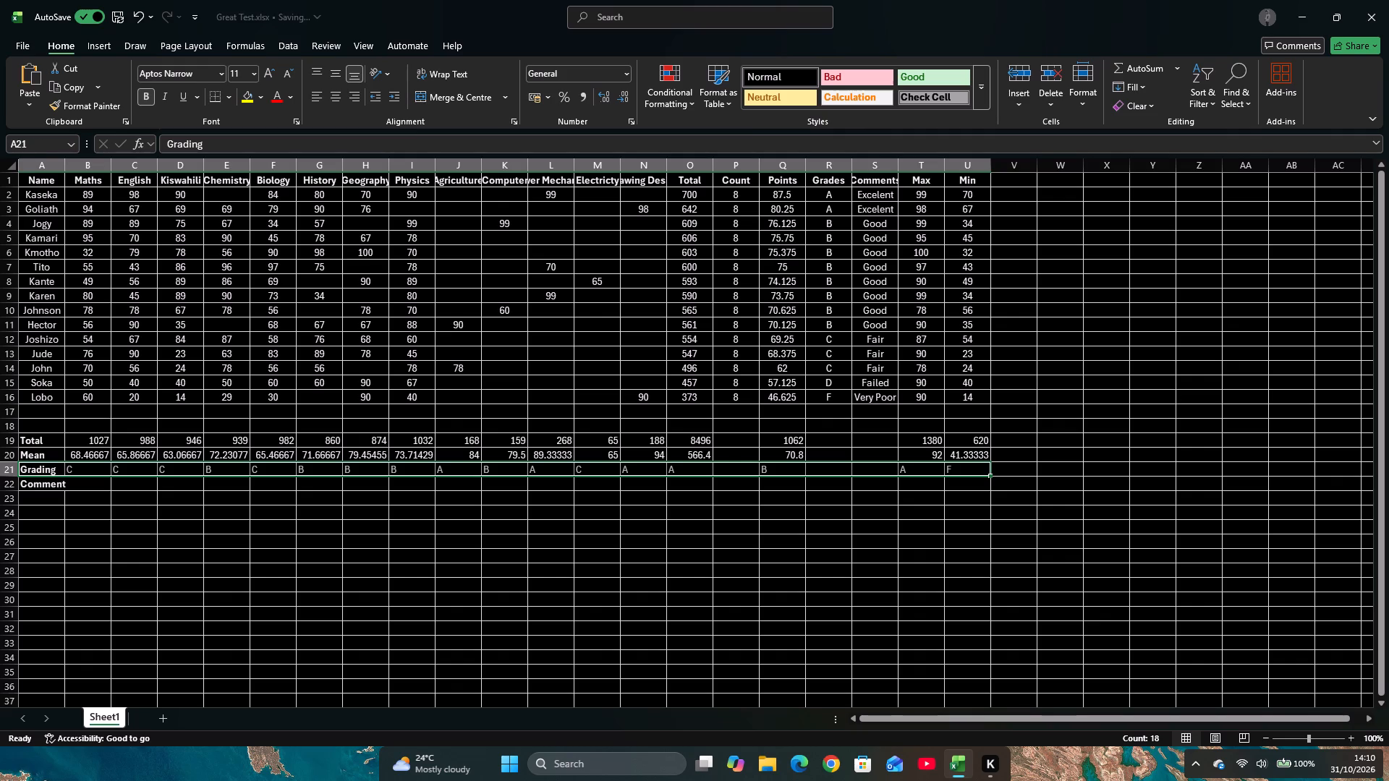
right_click(103, 472)
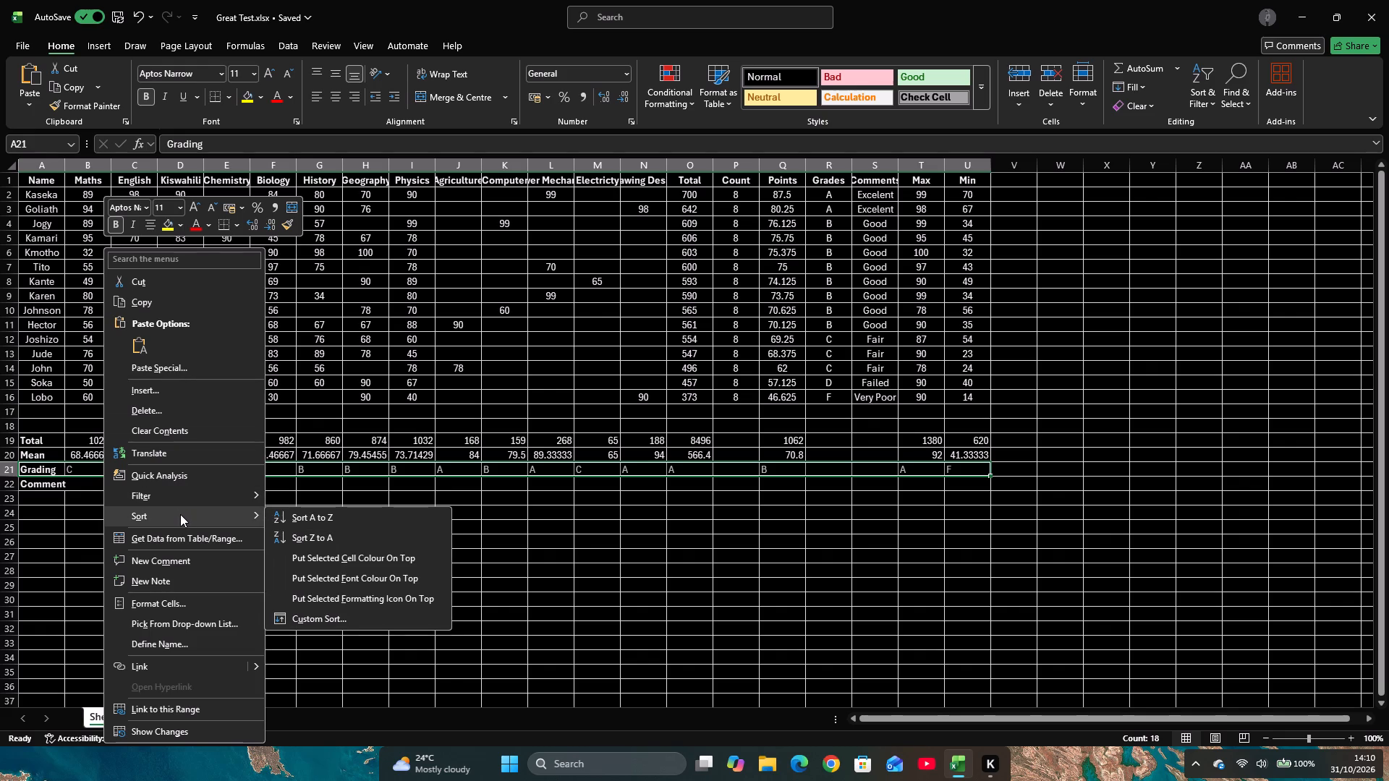
click(183, 605)
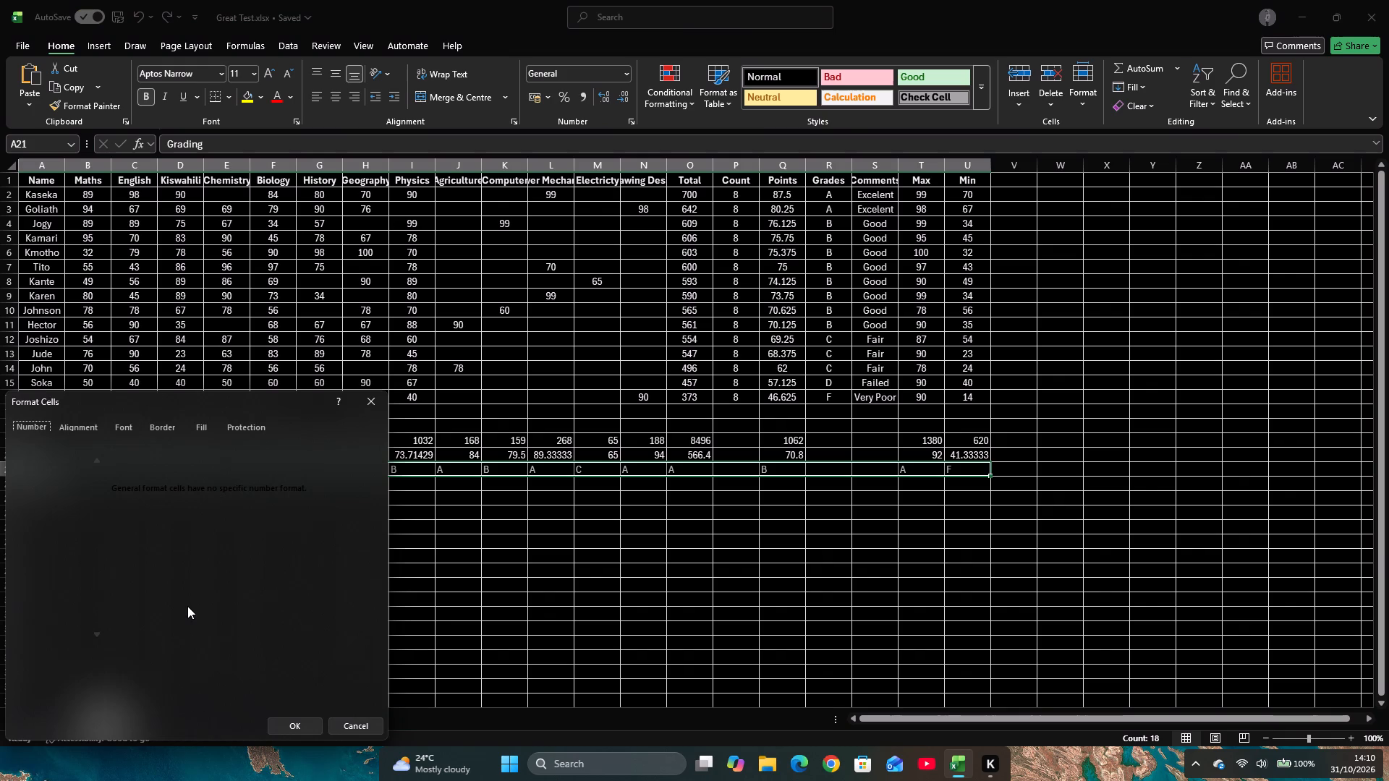
drag(182, 399, 928, 1)
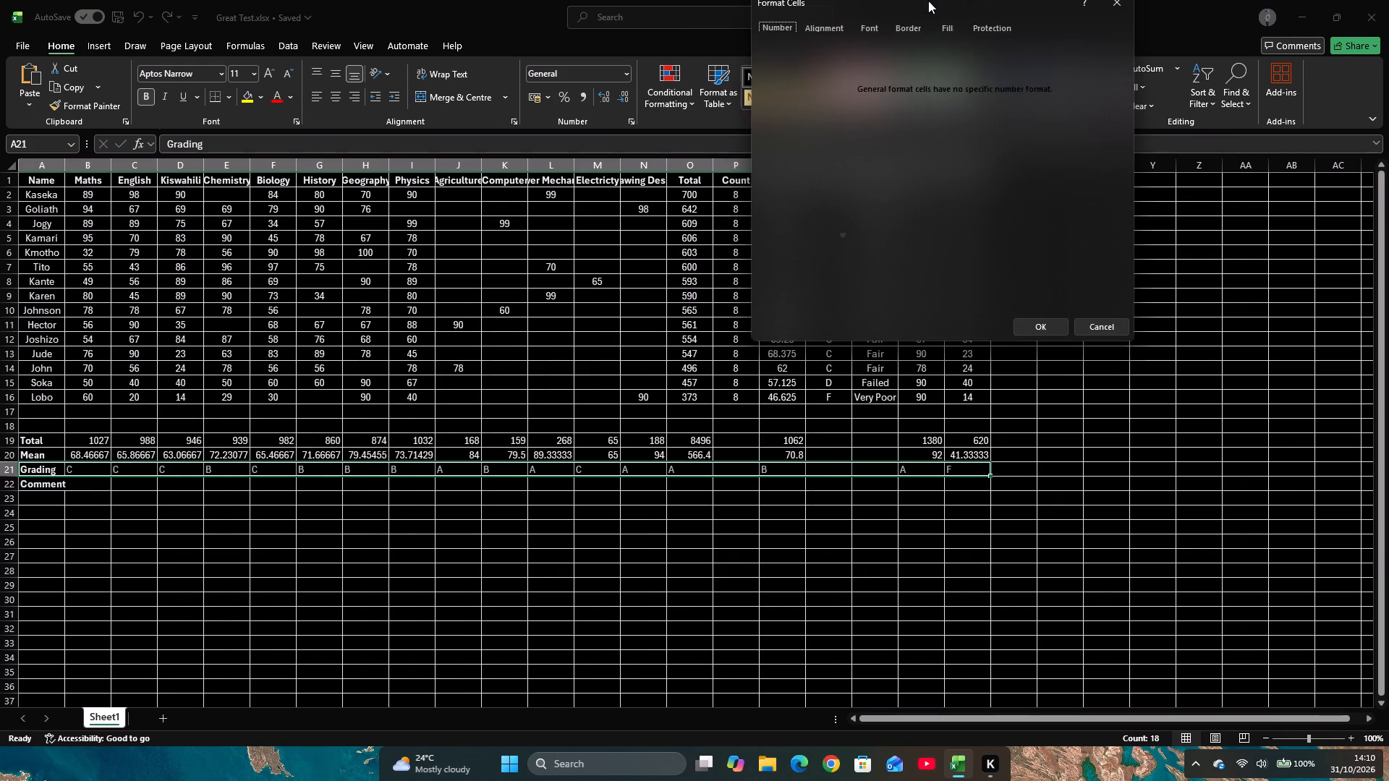
drag(928, 1, 888, 77)
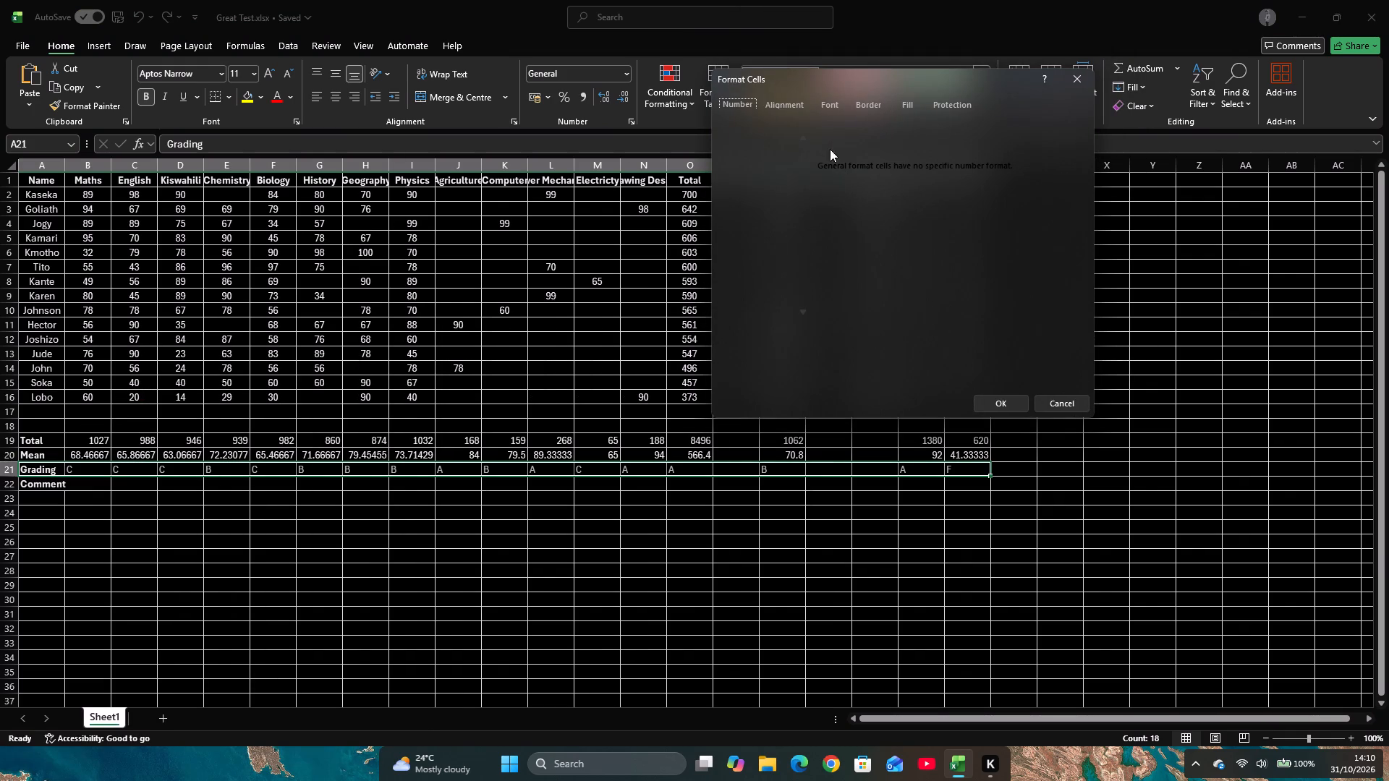
click(781, 102)
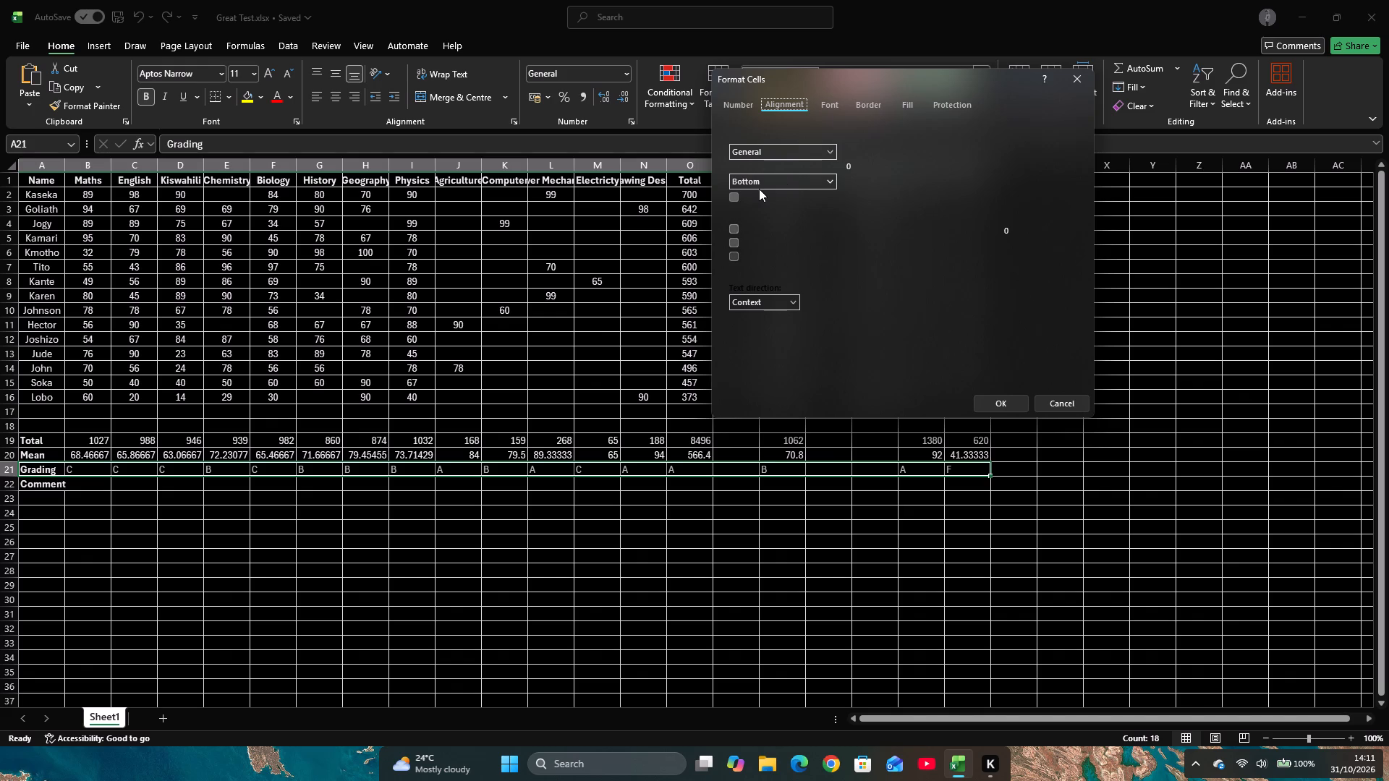
click(793, 184)
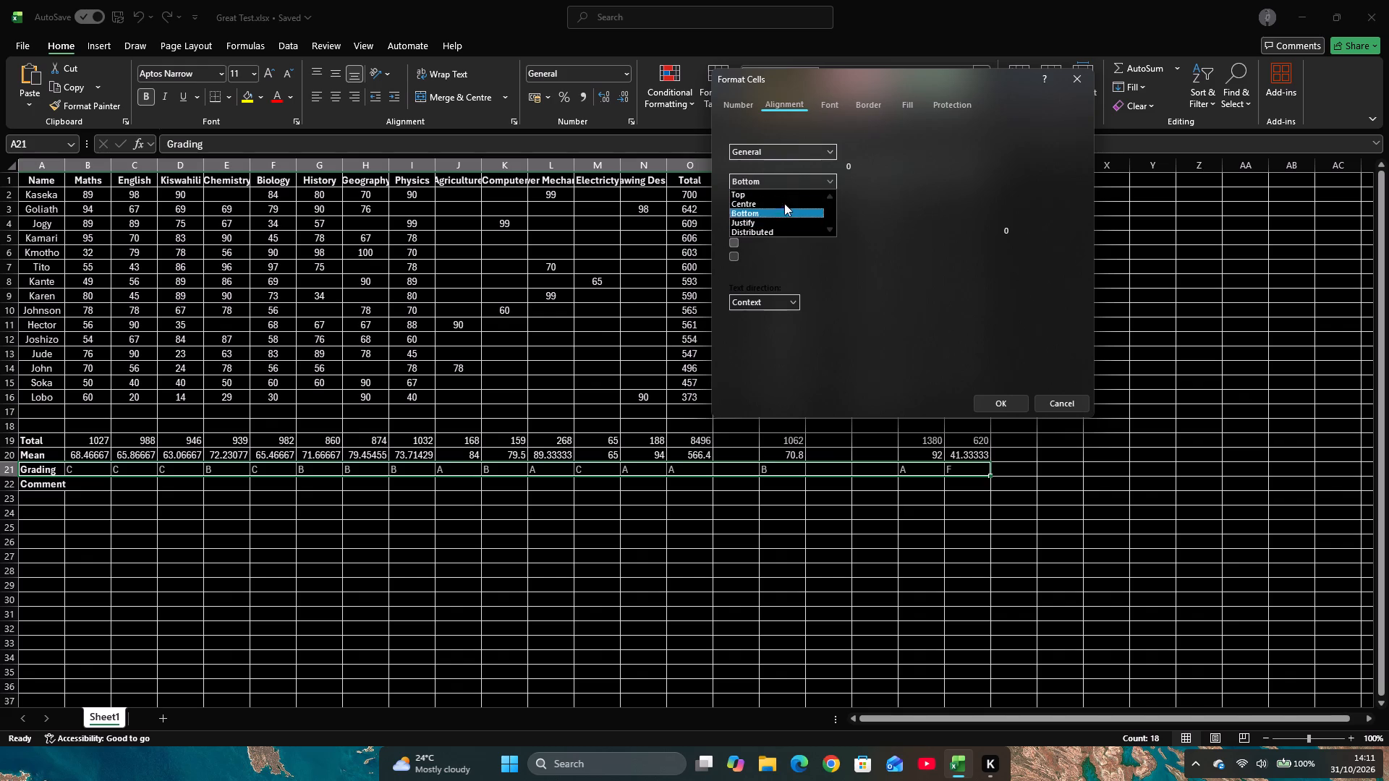
click(783, 178)
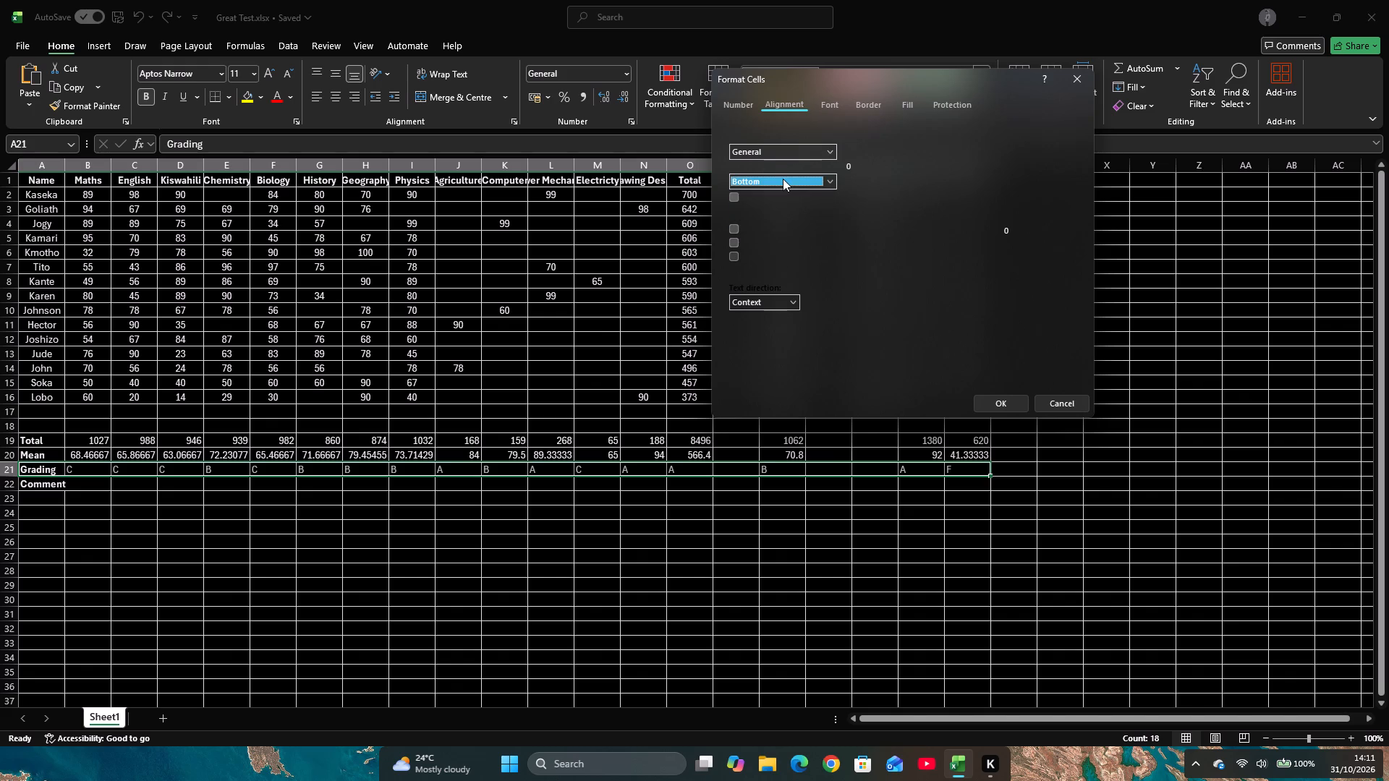
click(841, 104)
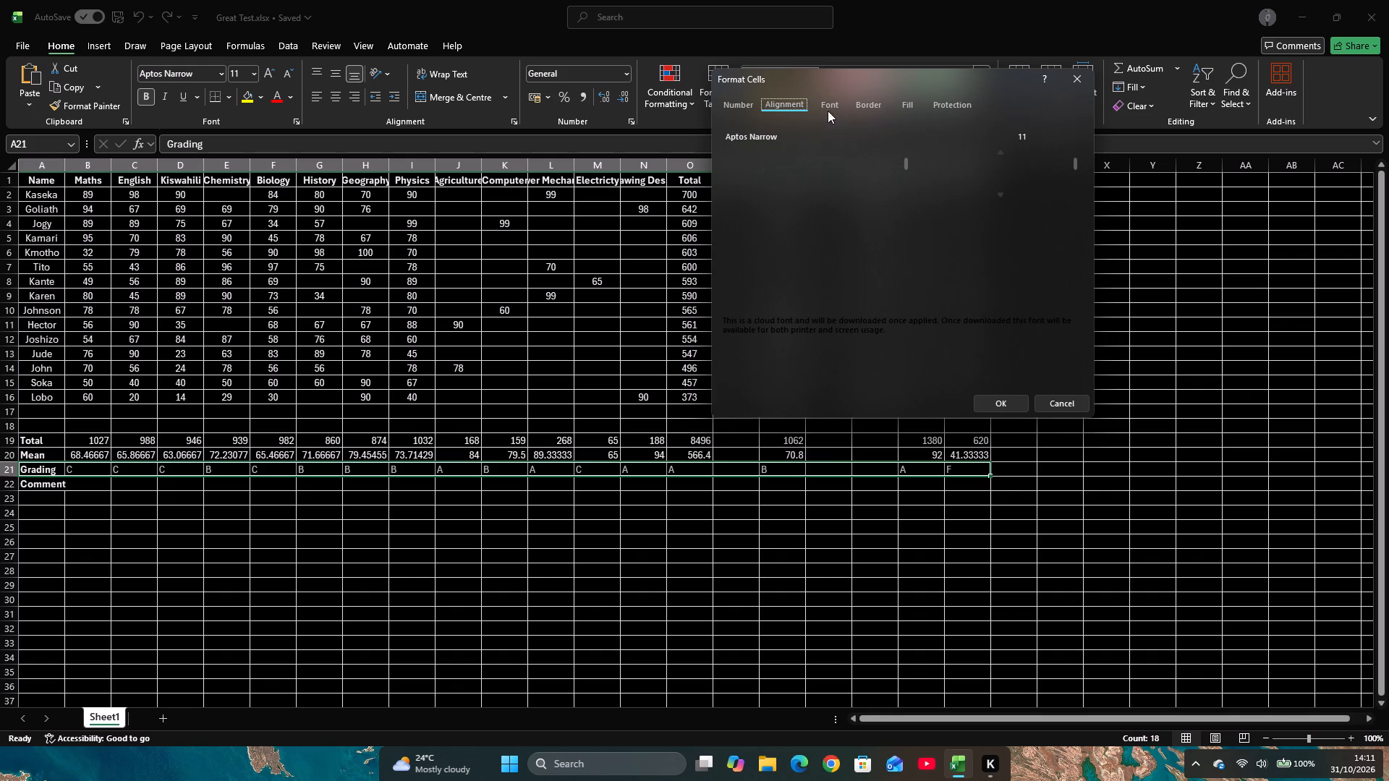
click(833, 163)
click(739, 174)
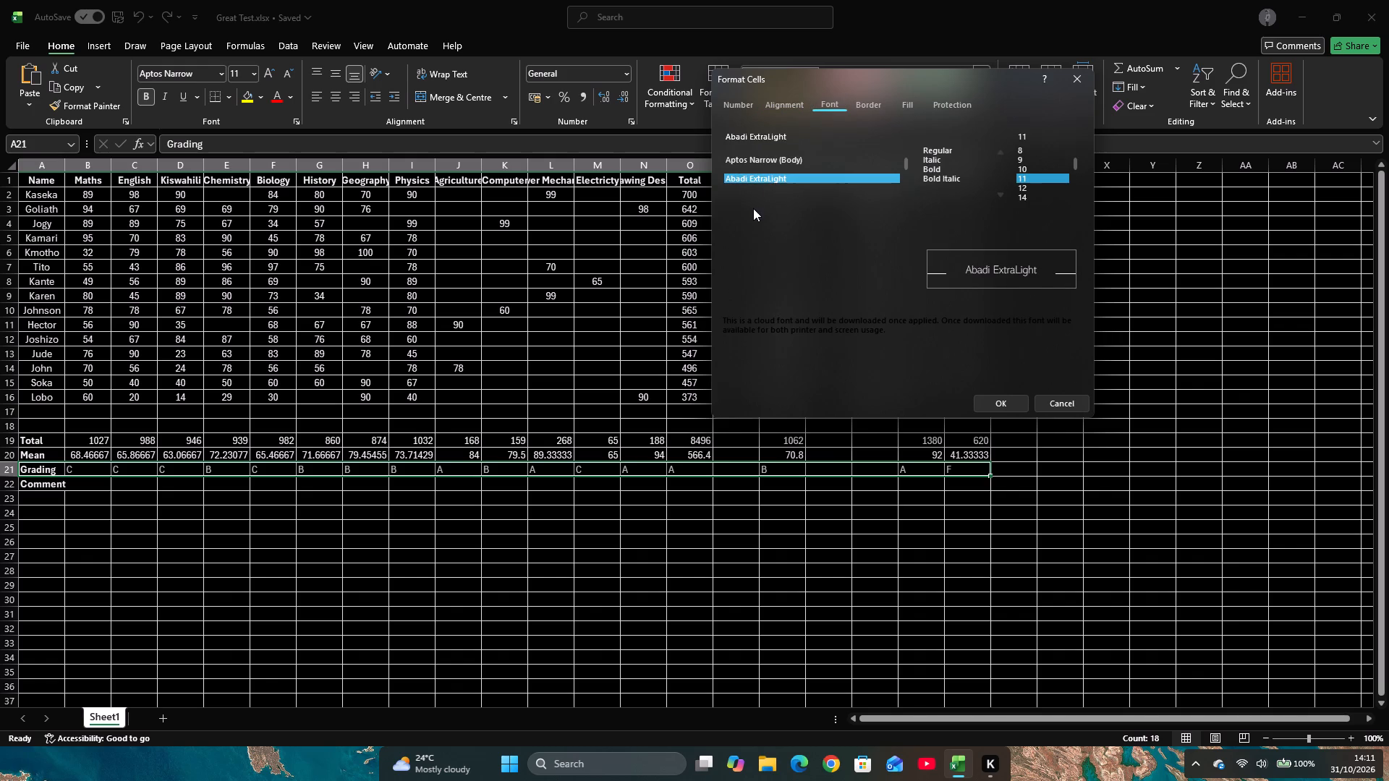
click(753, 208)
Set the Grading row's vertical text alignment to Centre and apply the cell formatting.
click(731, 106)
click(794, 103)
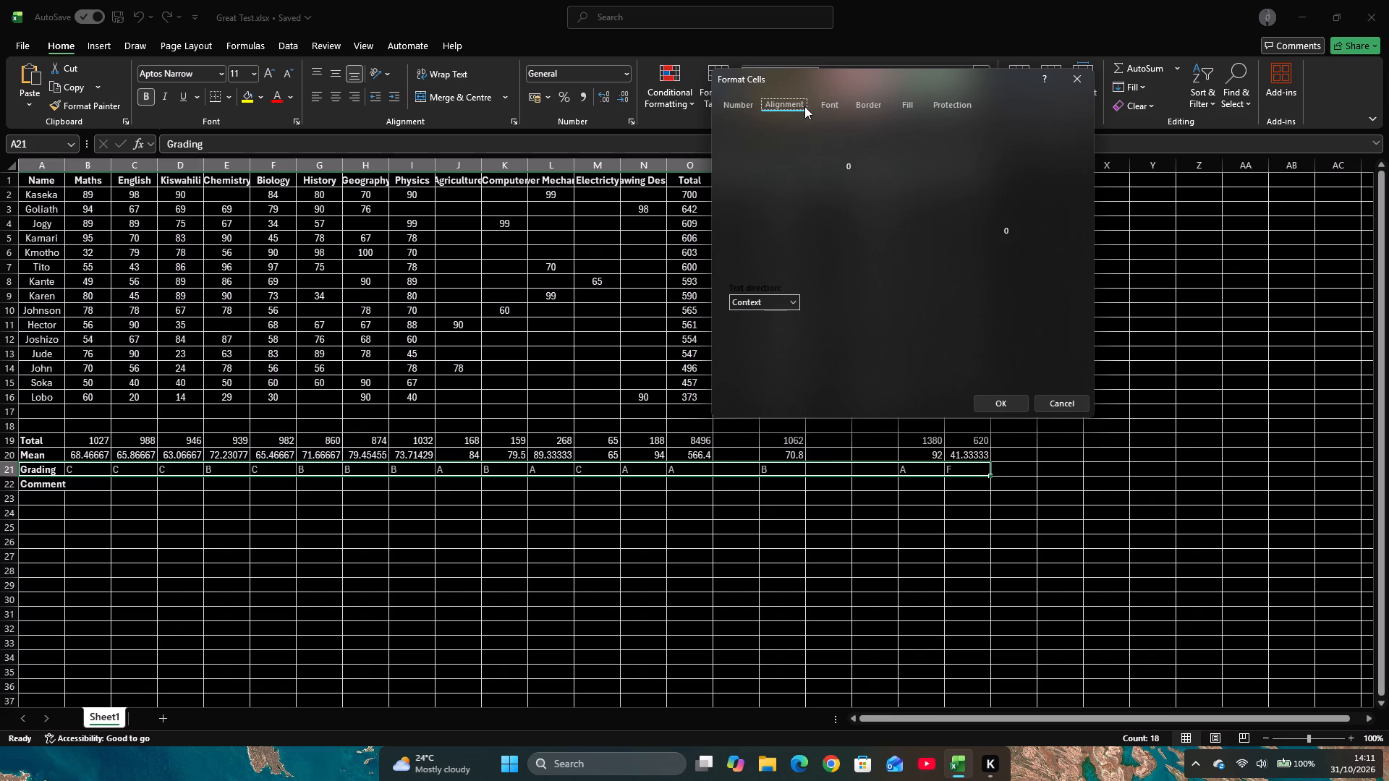
click(834, 107)
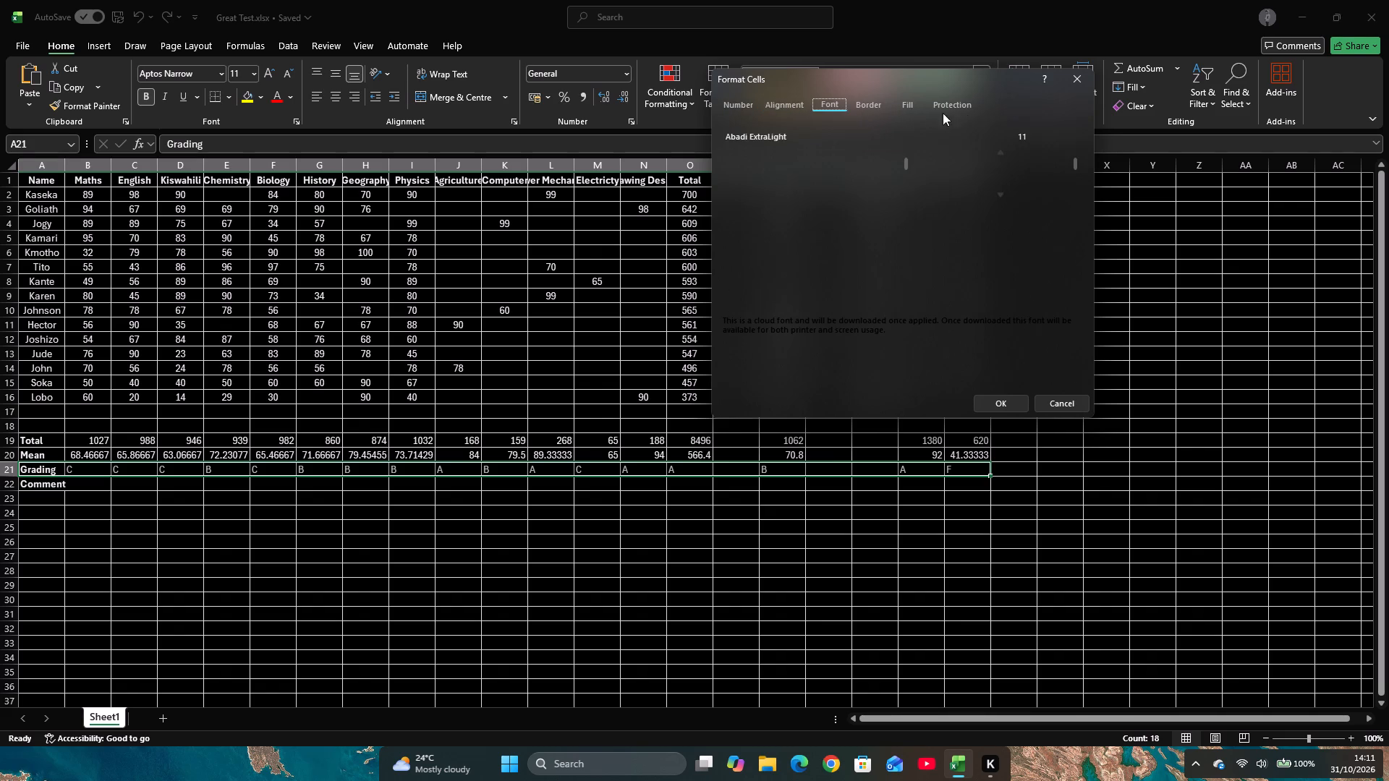
click(904, 107)
click(835, 106)
click(783, 108)
click(762, 140)
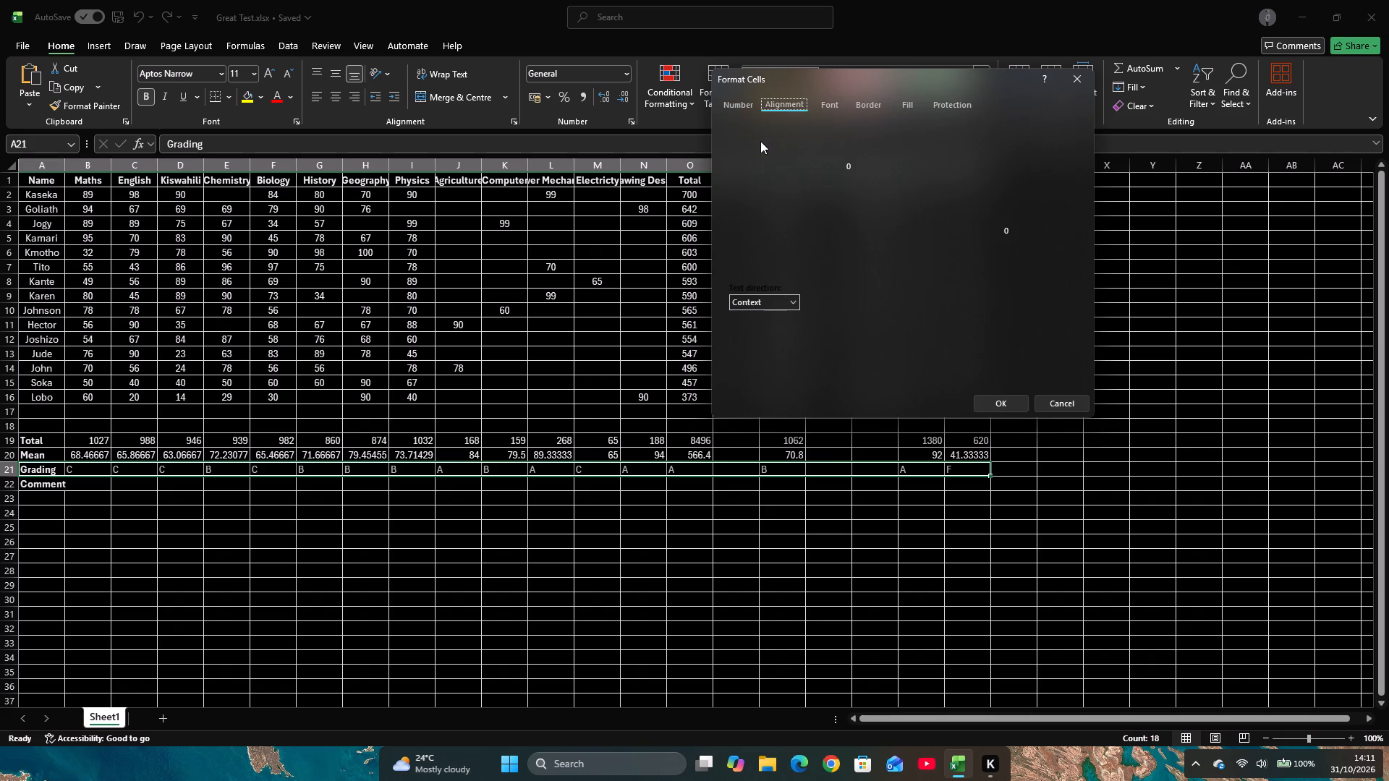
click(771, 185)
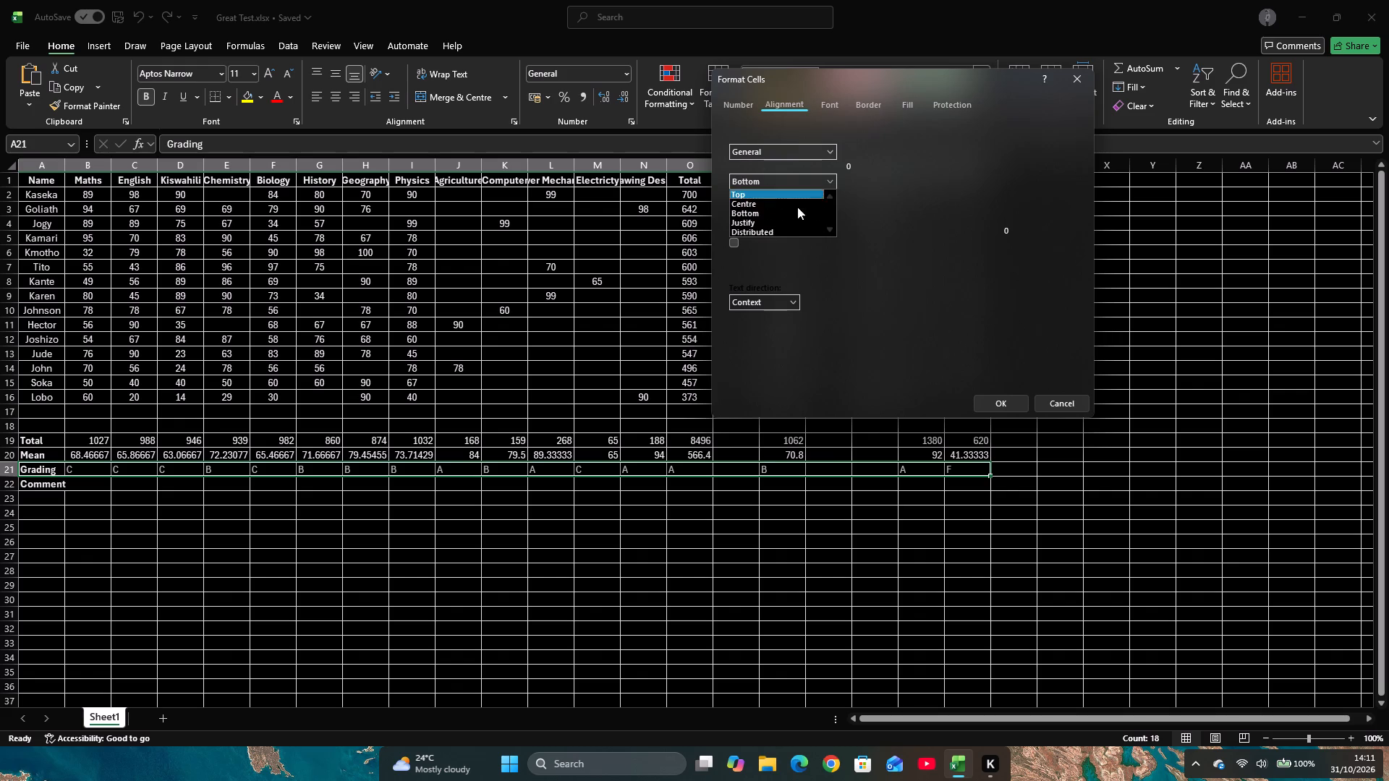
click(759, 202)
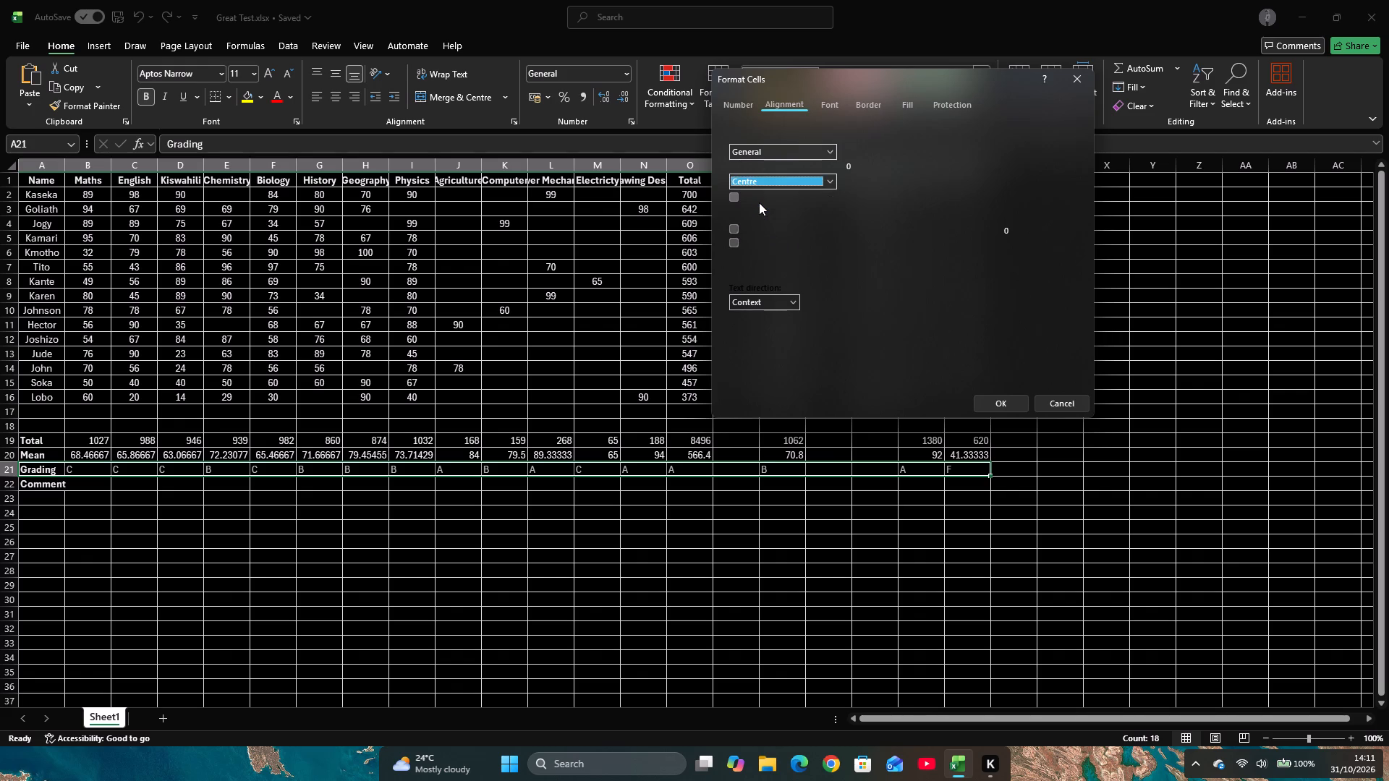
click(990, 399)
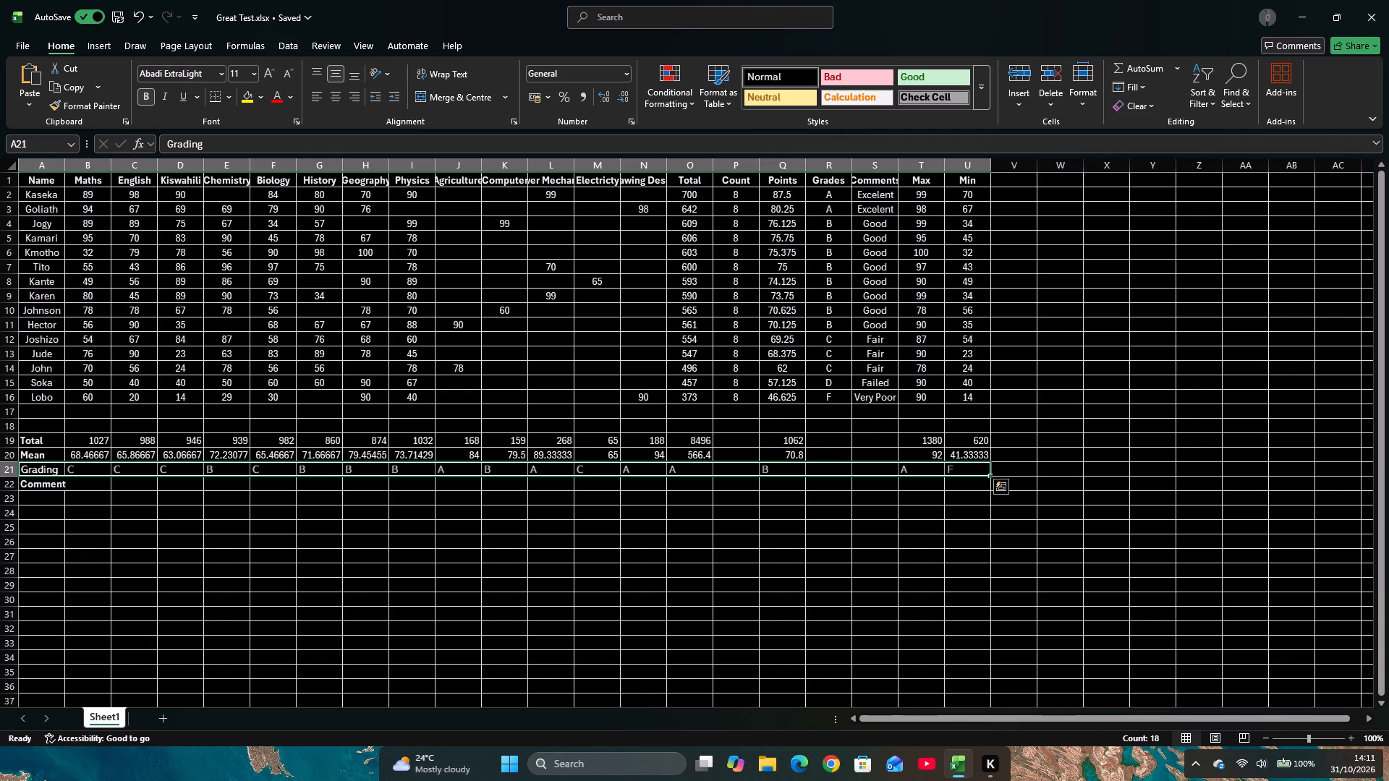
click(871, 509)
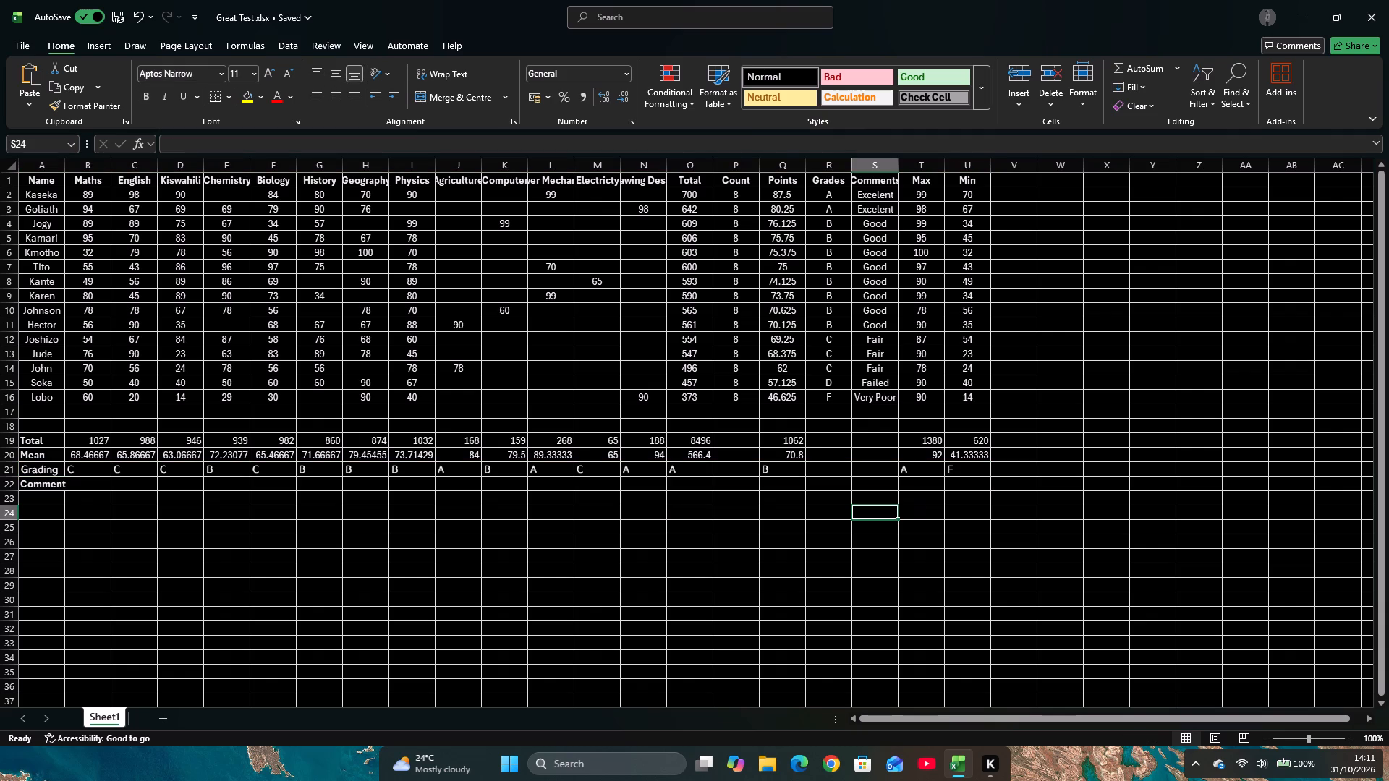
Select the Grading row again from A21 to U21.
click(28, 469)
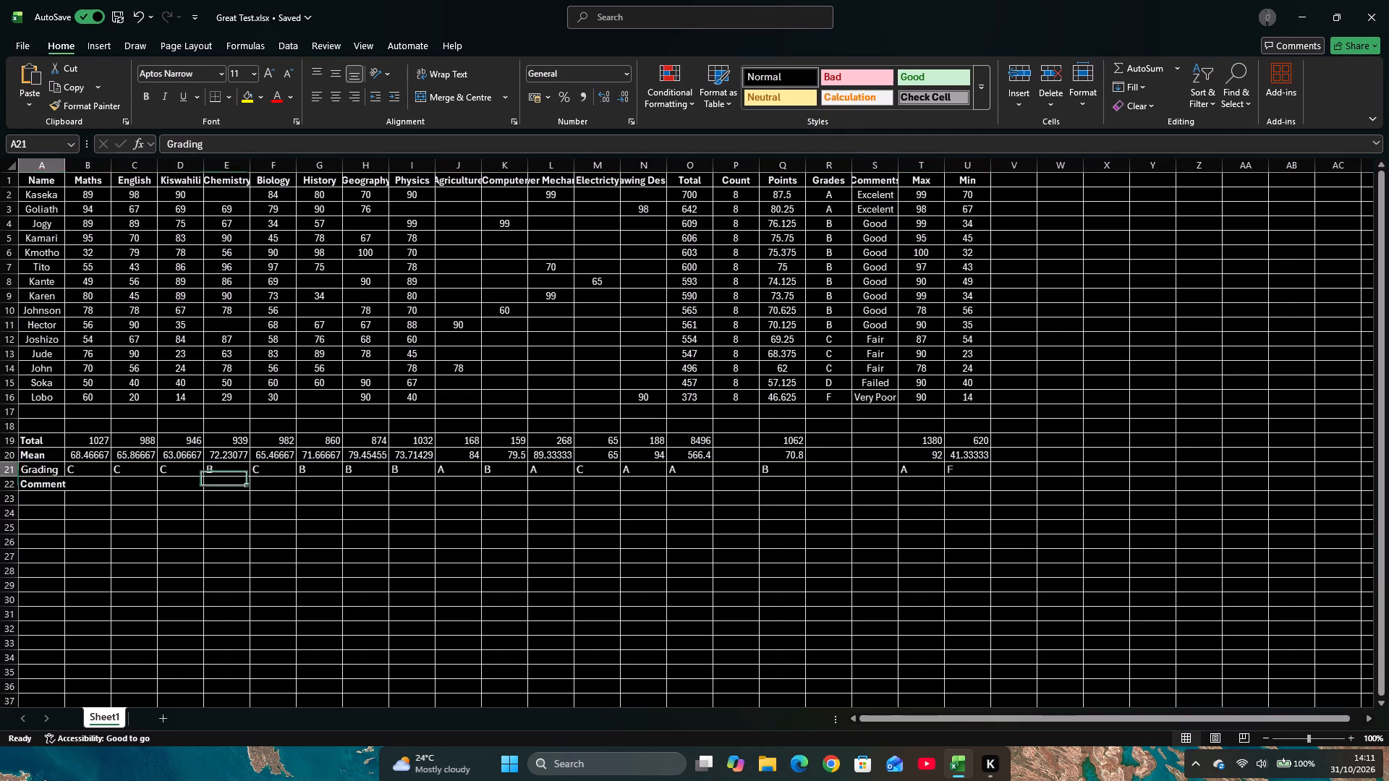
drag(28, 469, 524, 466)
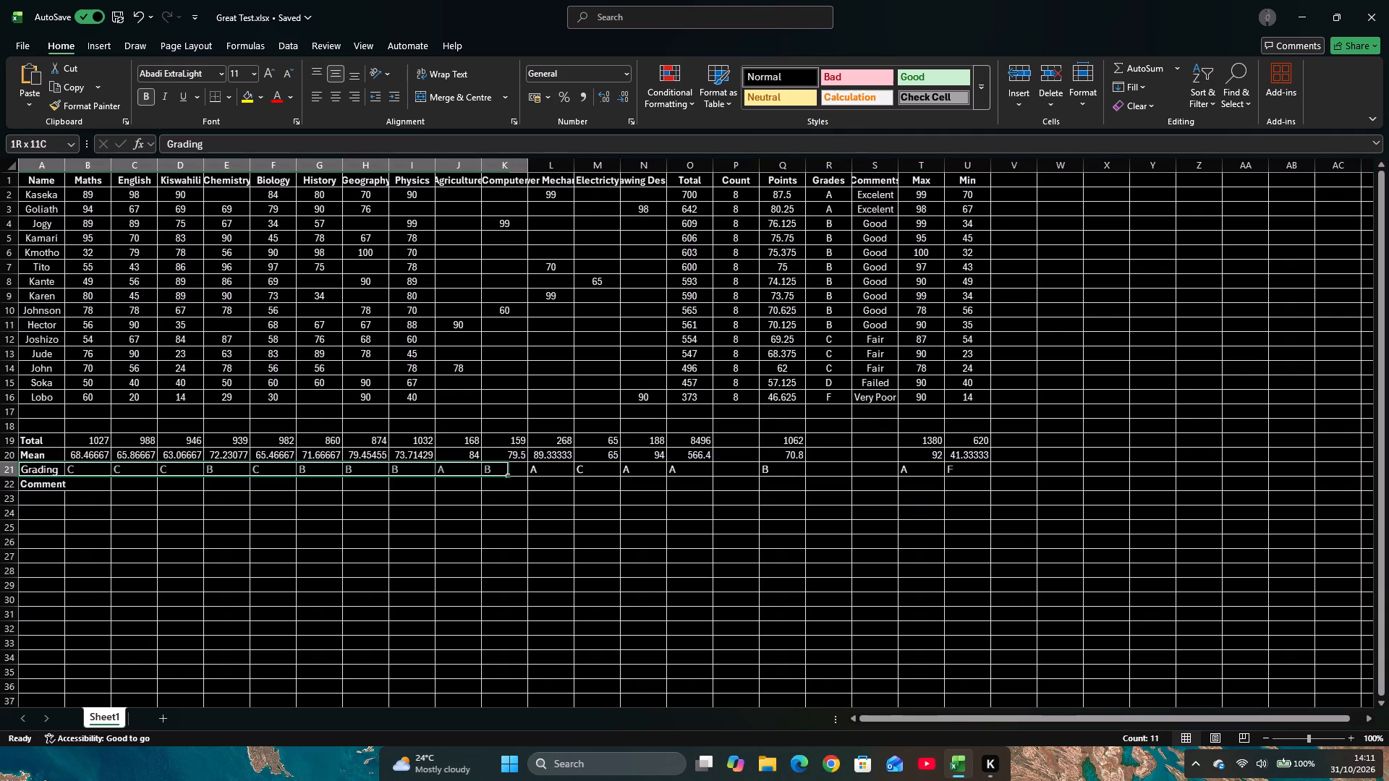
drag(524, 466, 986, 474)
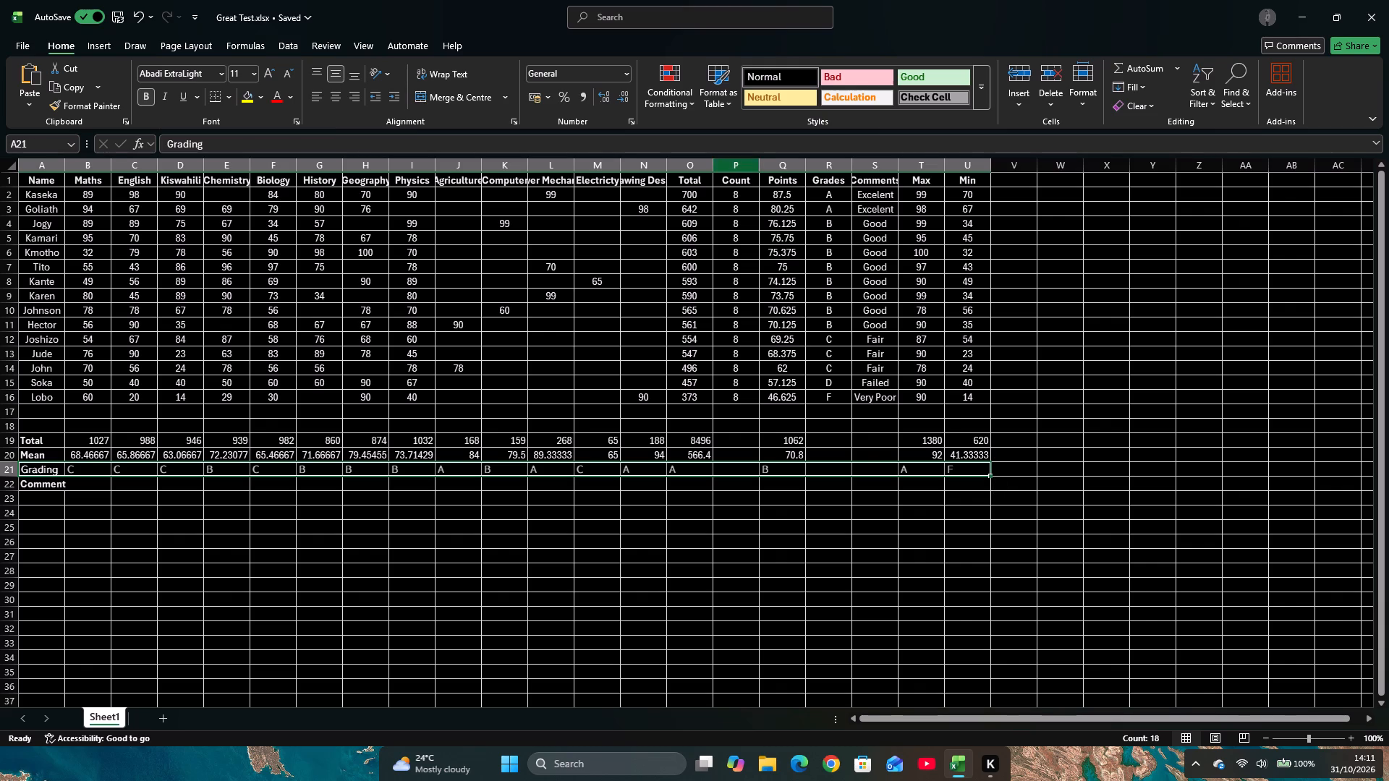
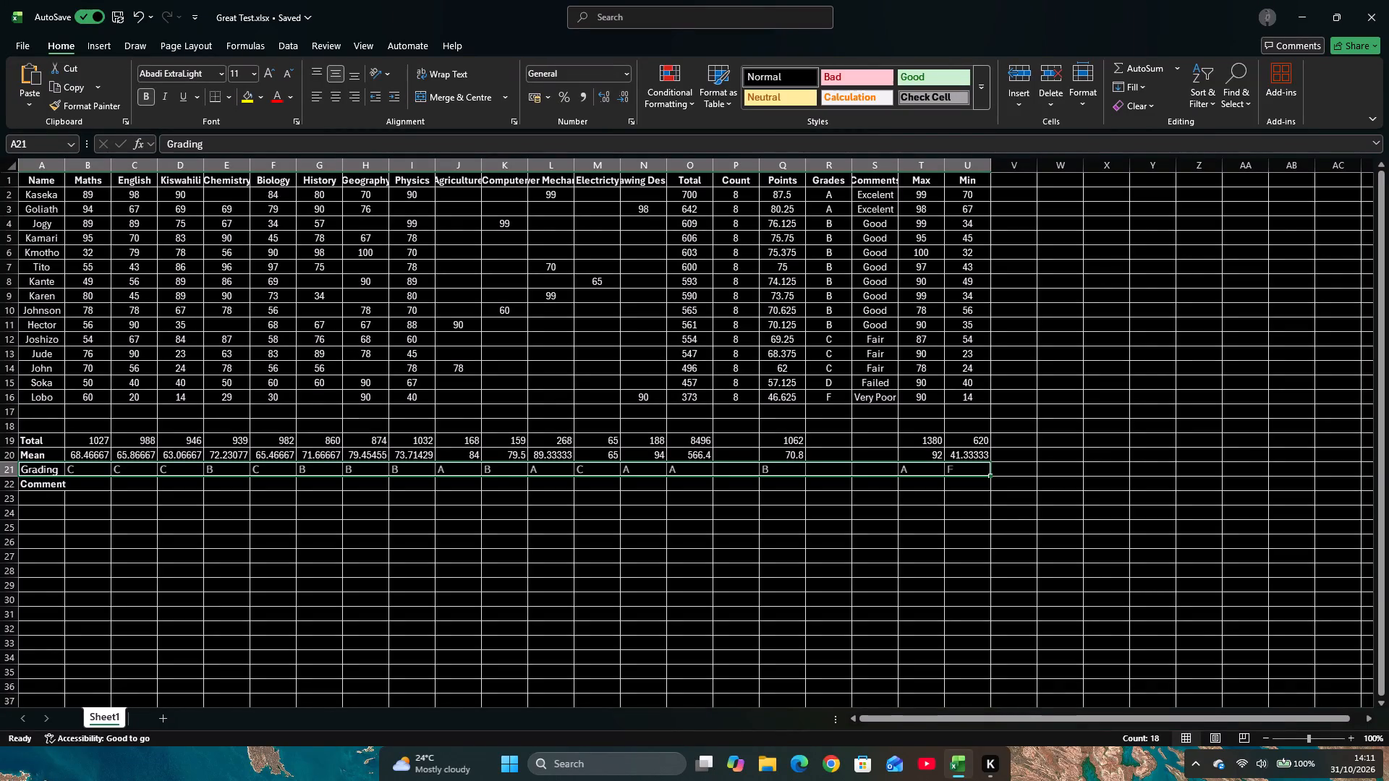
Set both the horizontal and vertical text alignment of the Grading row A21:U21 to Centre and apply the formatting.
right_click(85, 470)
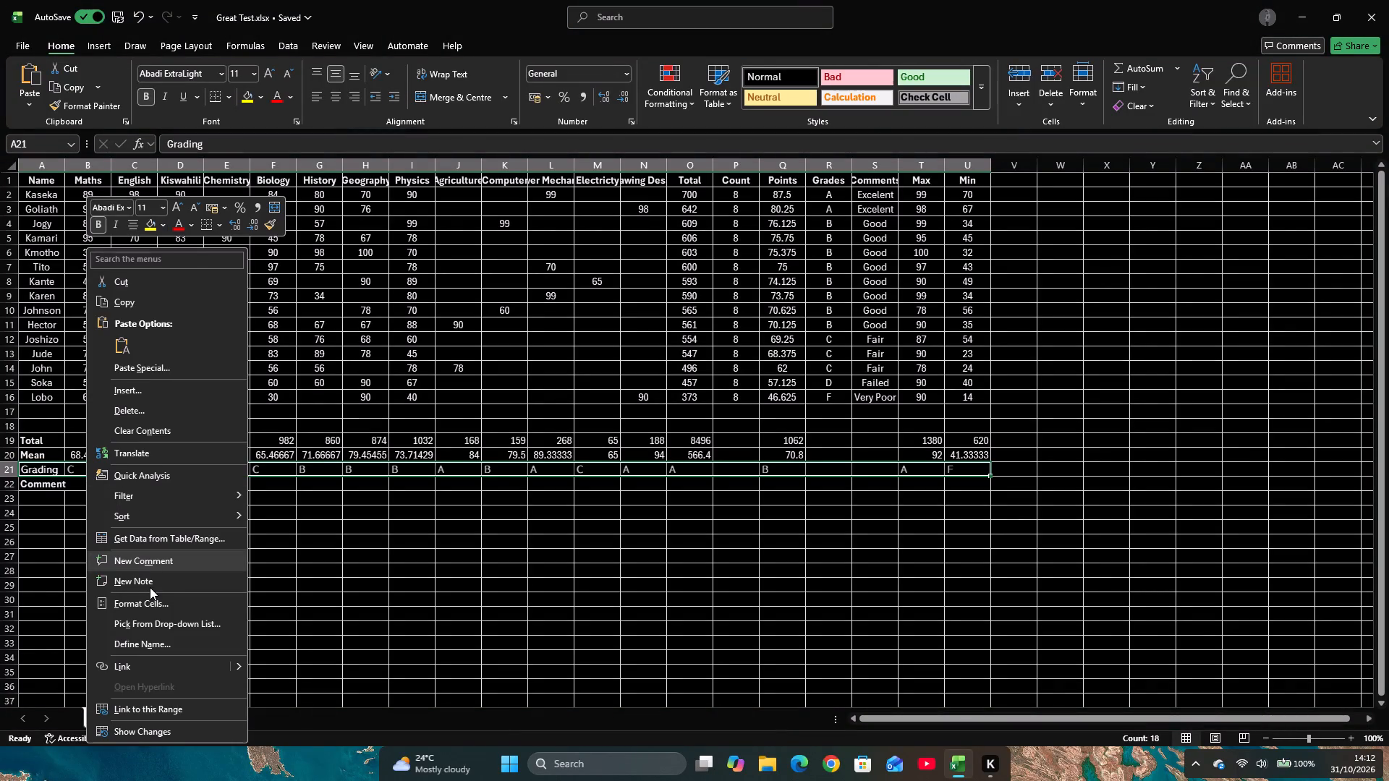
click(163, 605)
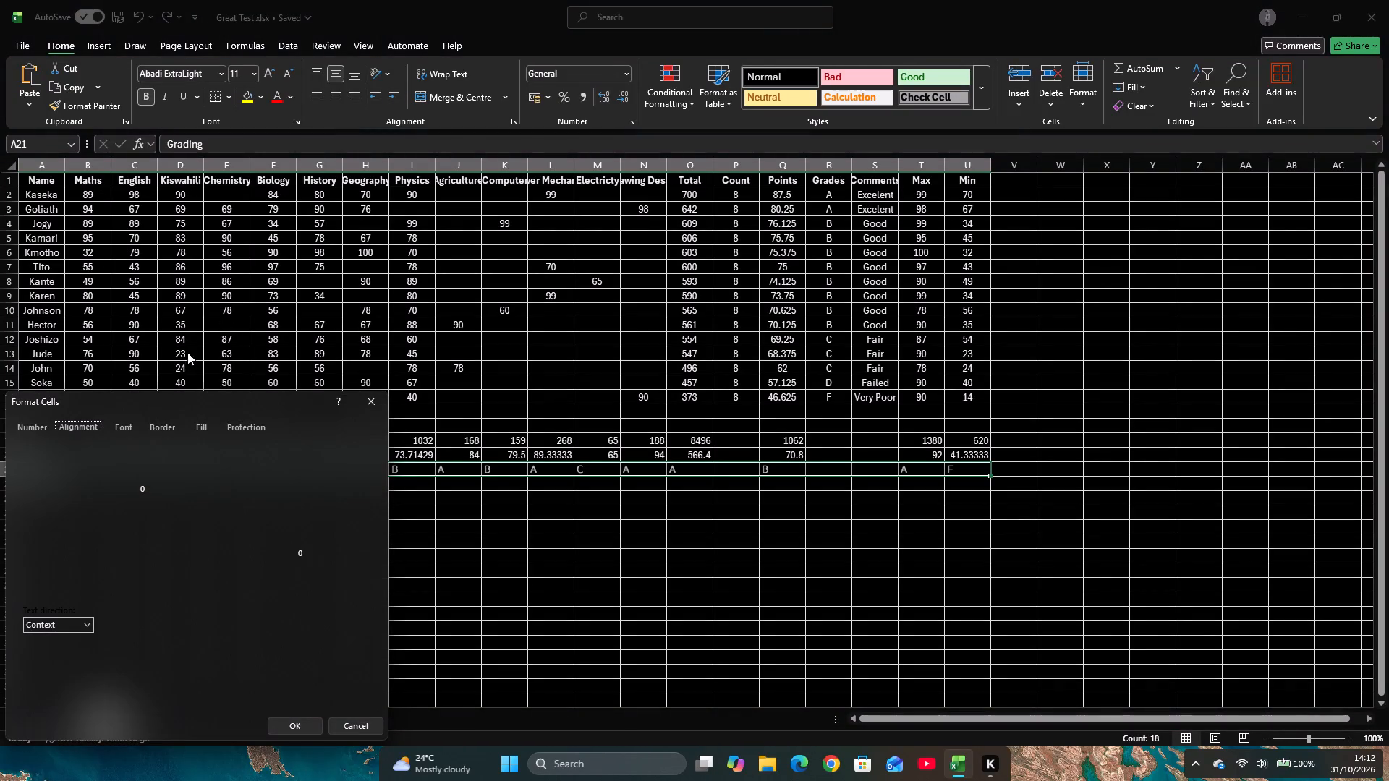
drag(205, 401, 928, 222)
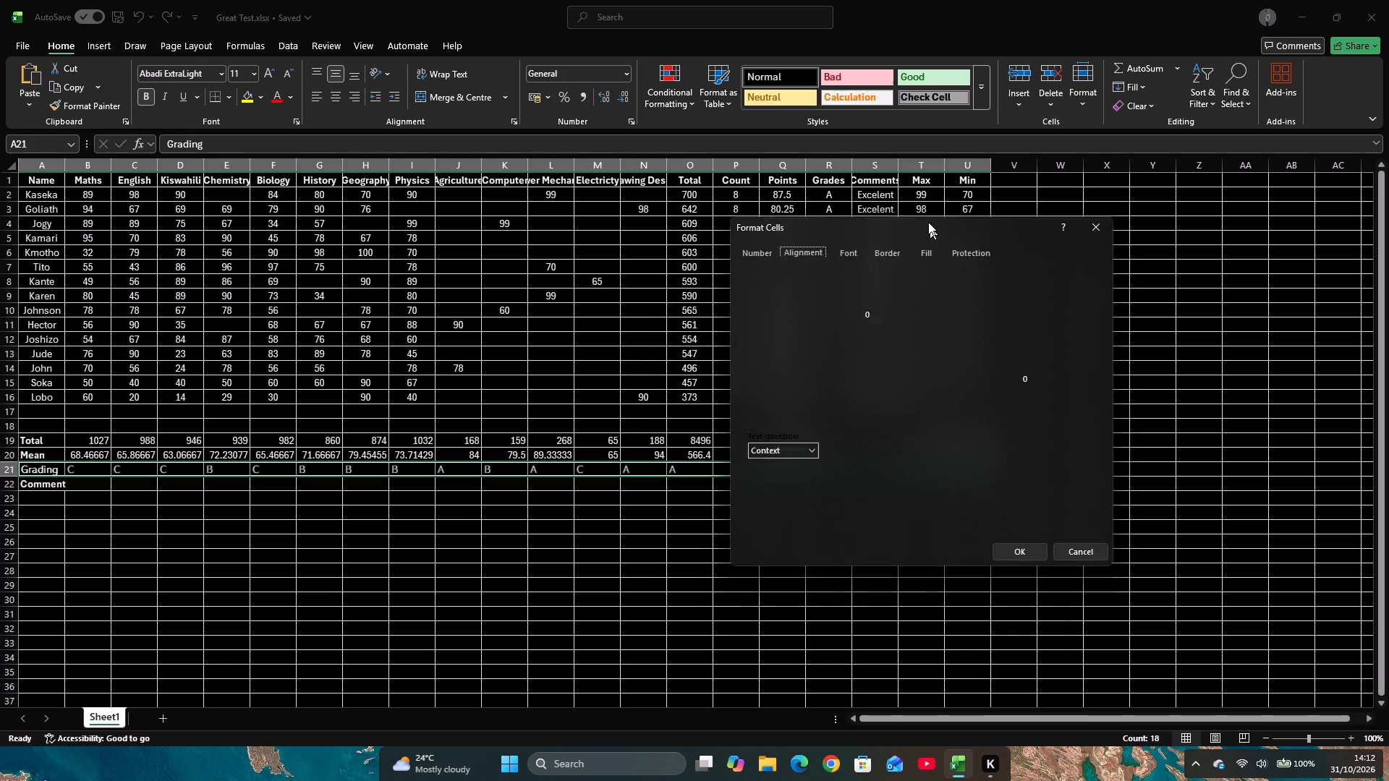
drag(928, 222, 913, 177)
click(773, 281)
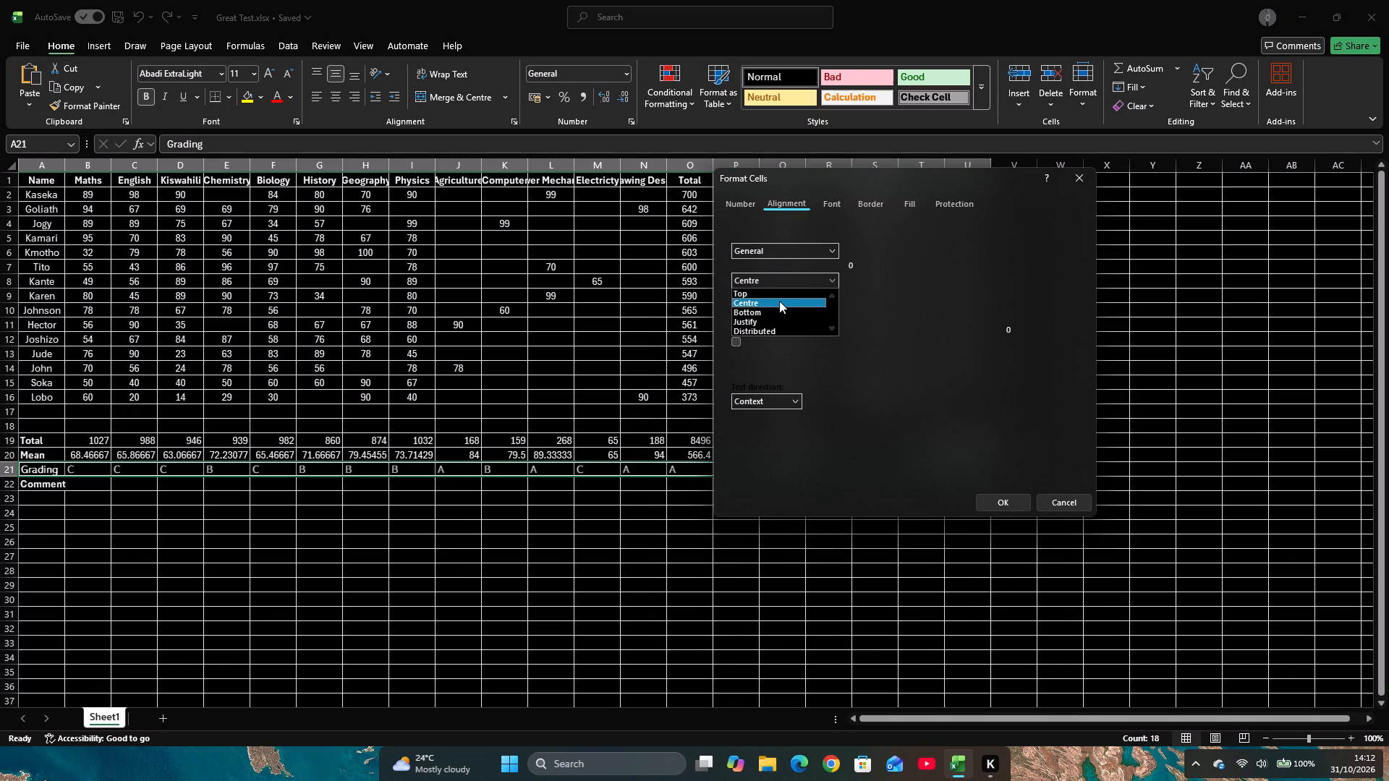
click(778, 249)
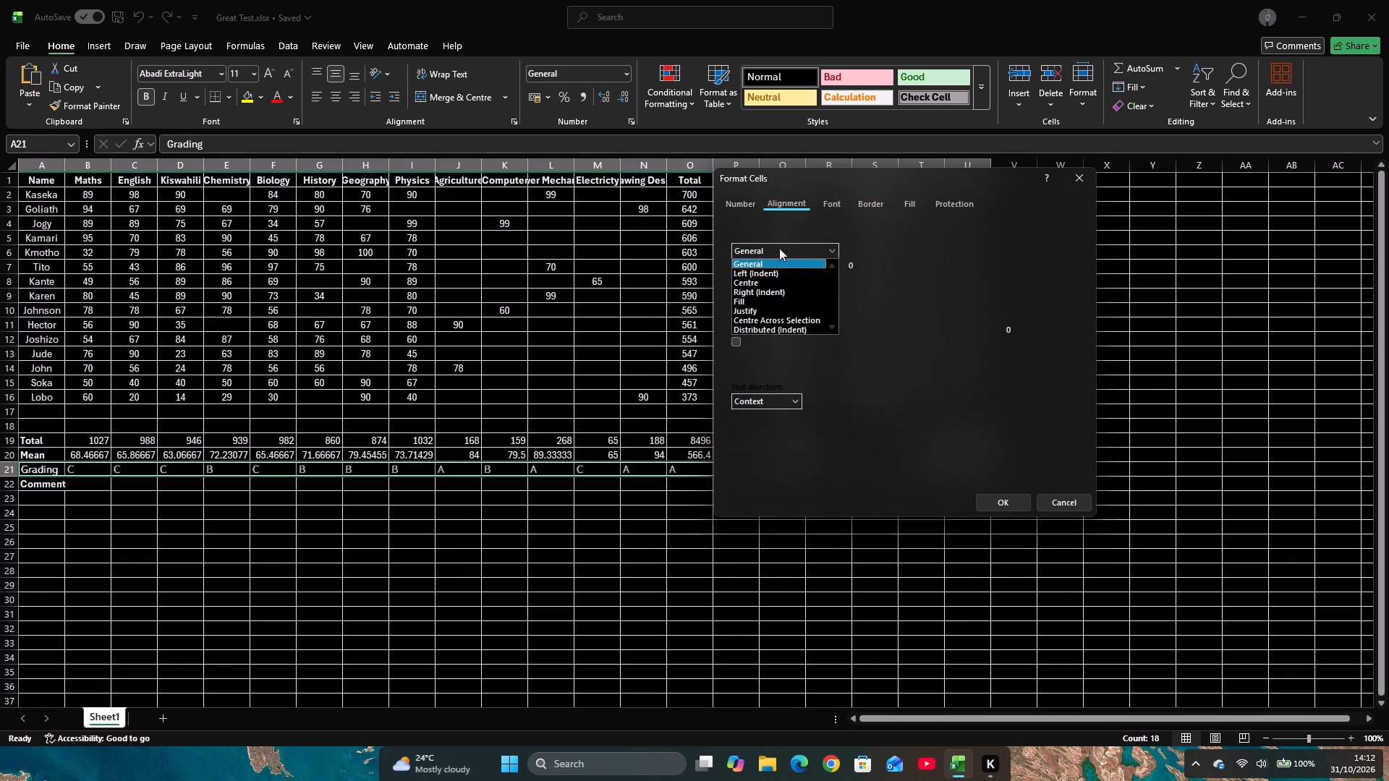
click(776, 282)
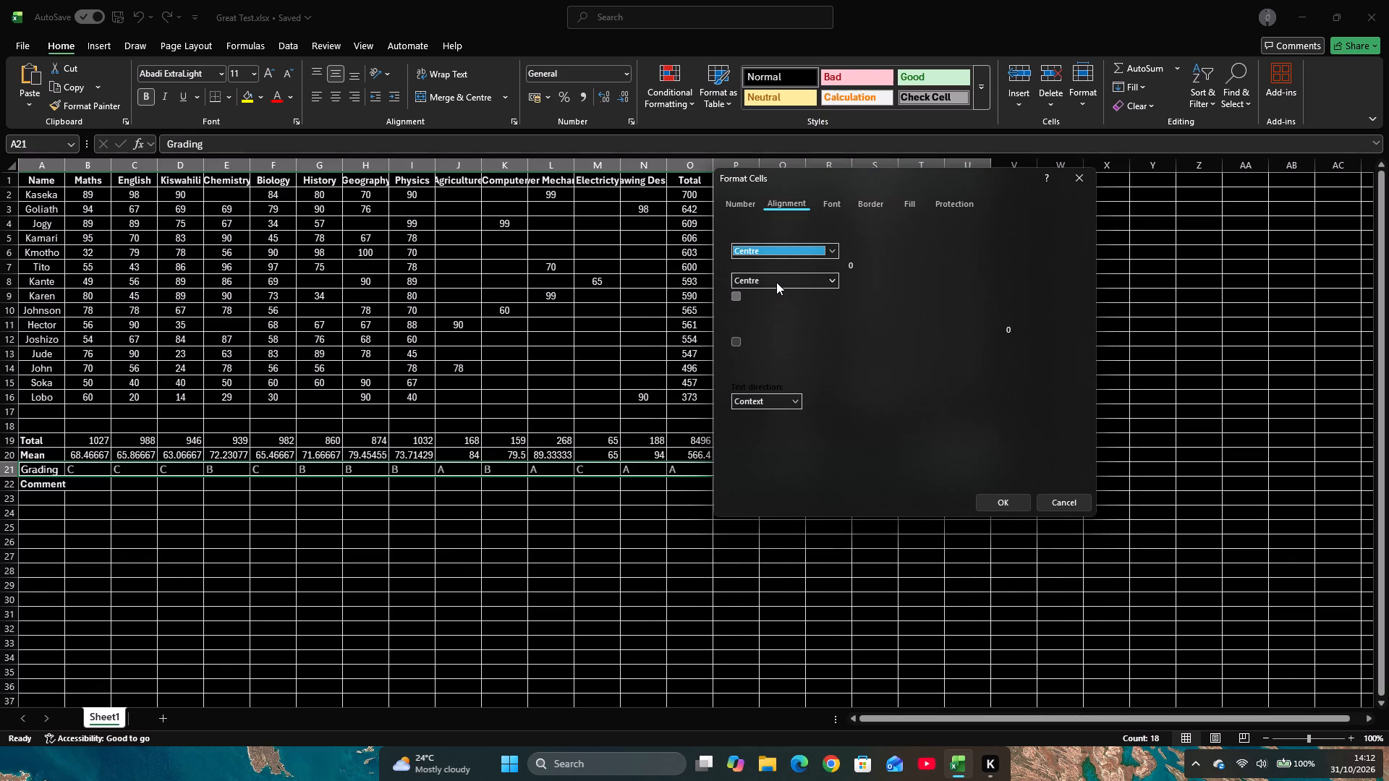
click(776, 282)
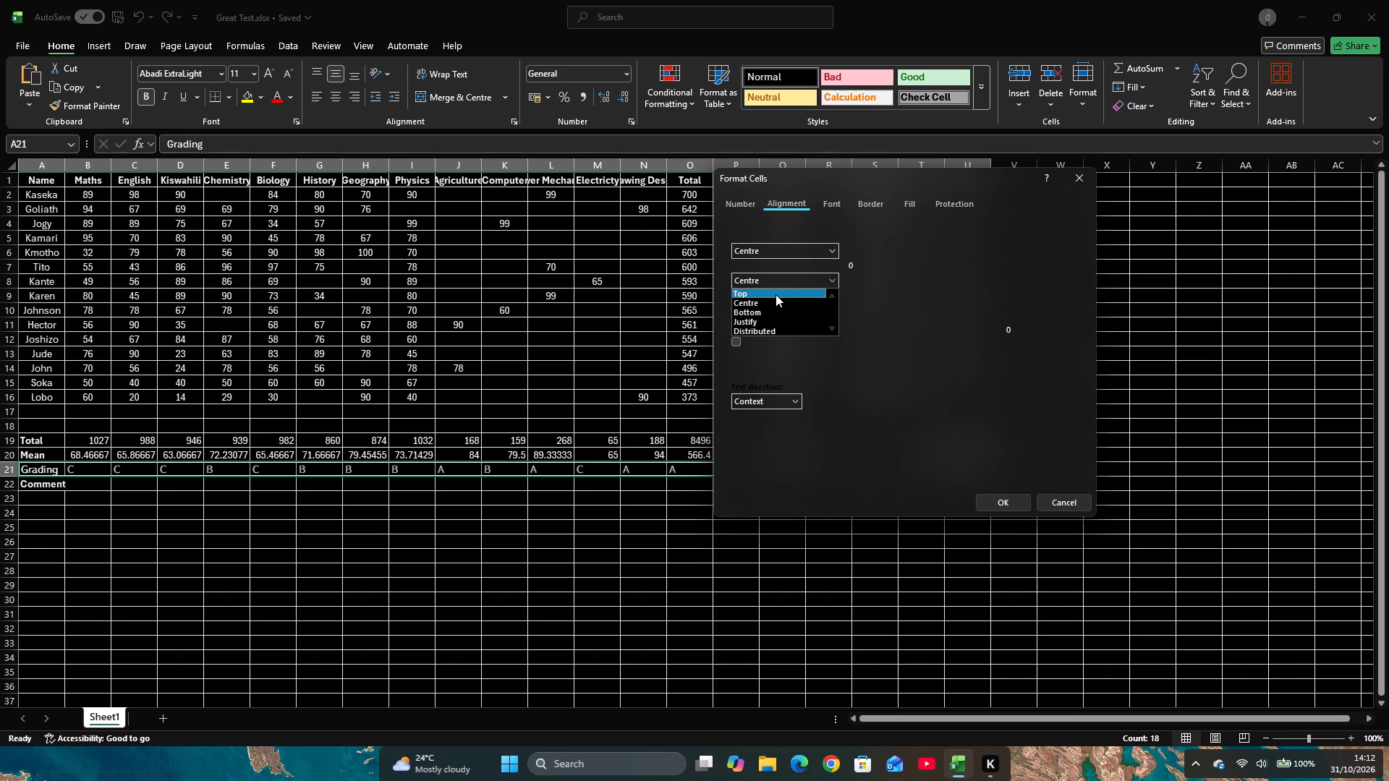
click(774, 303)
click(1013, 505)
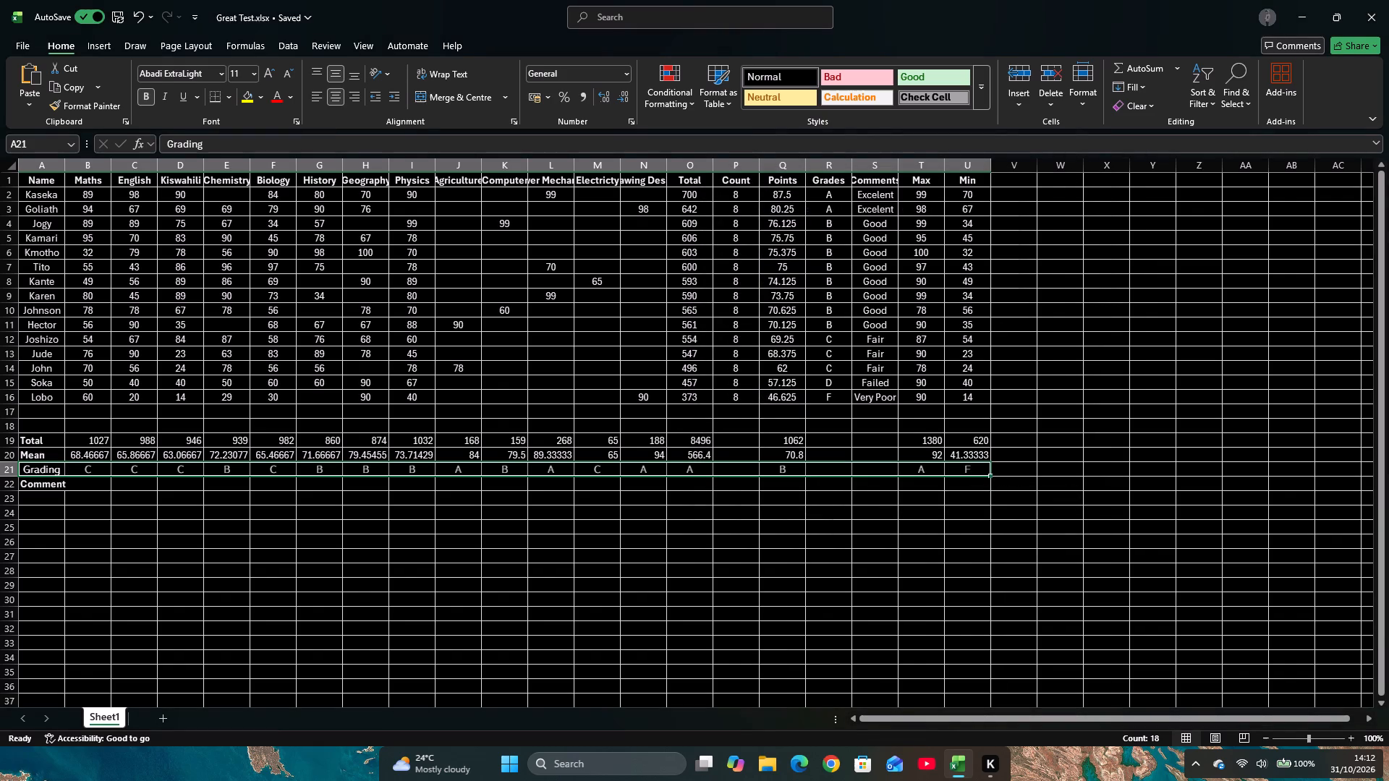
click(482, 485)
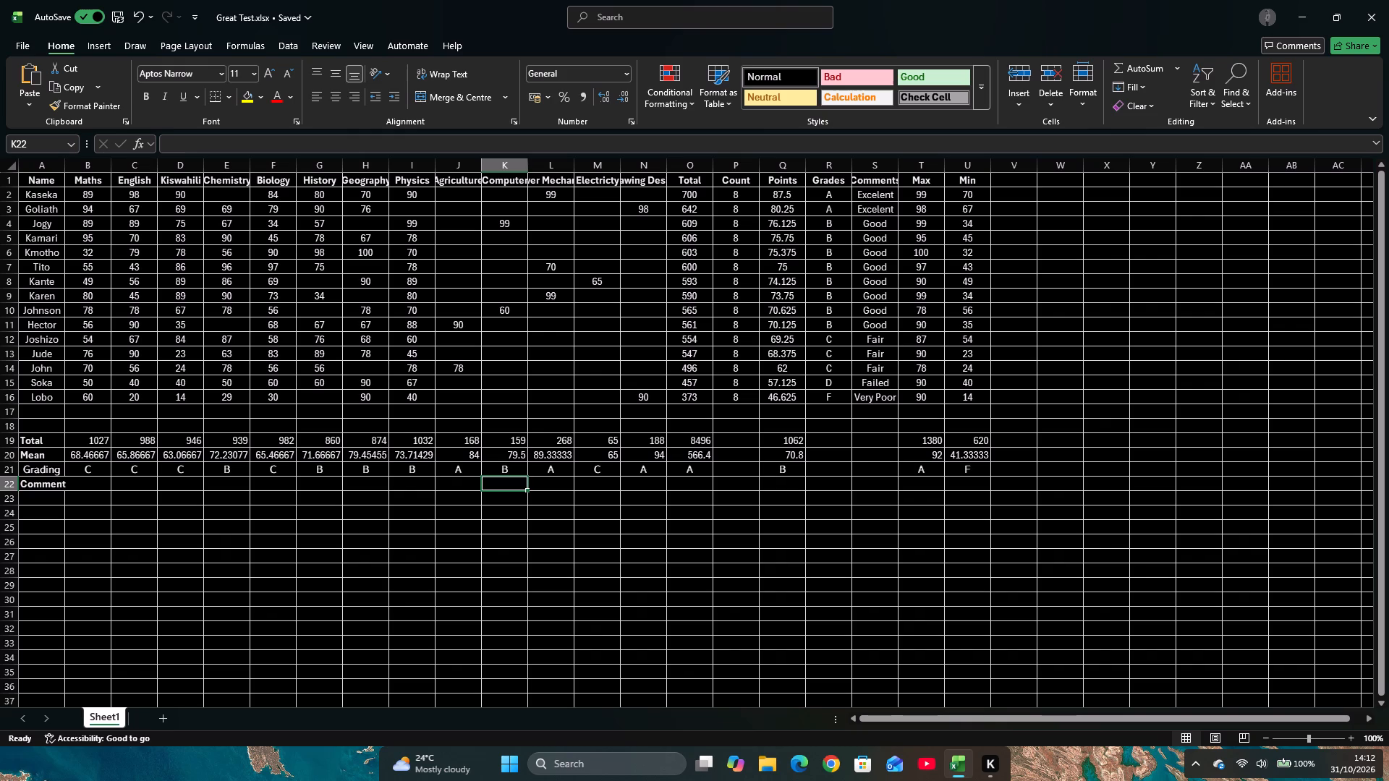
Copy the nested IF comment formula from S2 in the Comments column for use in Maths Comment cell B22.
click(871, 197)
drag(731, 148, 119, 134)
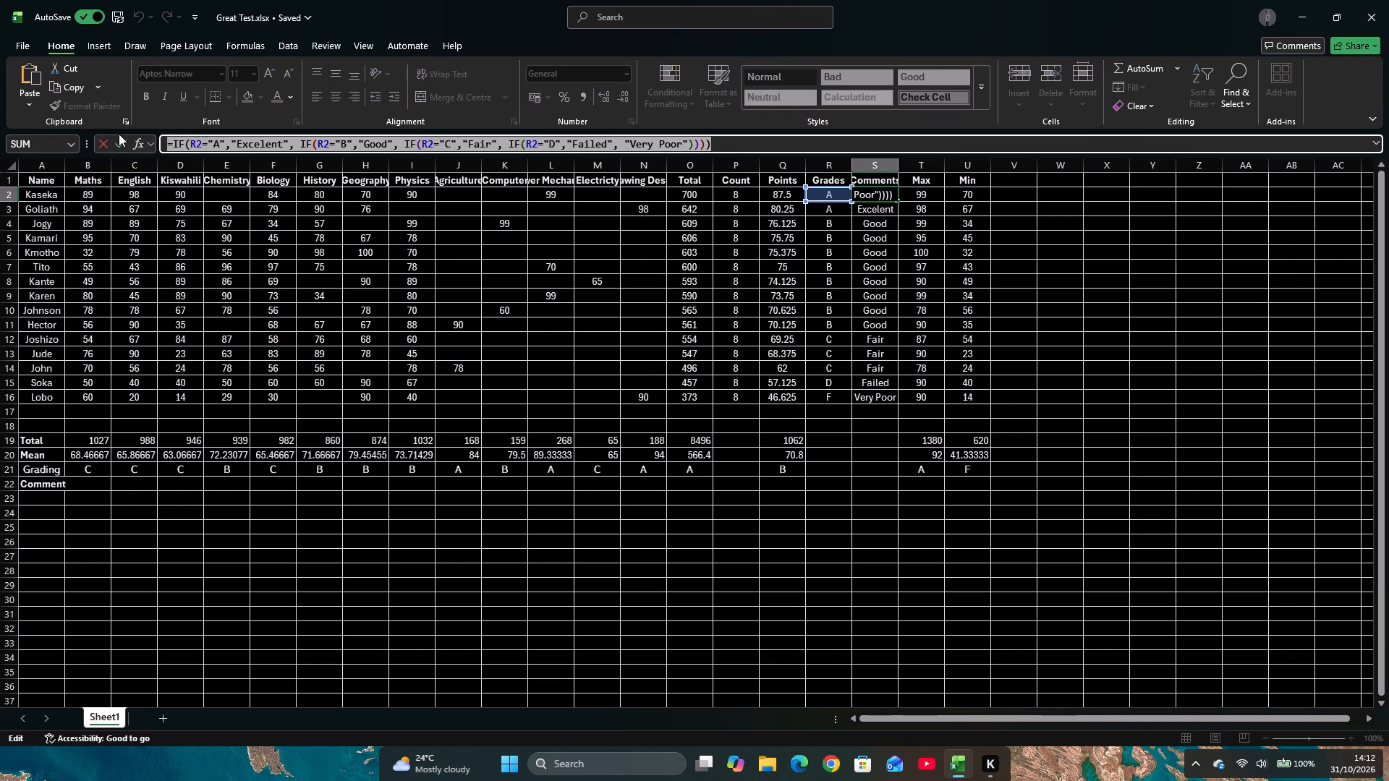
key(ctrl+c)
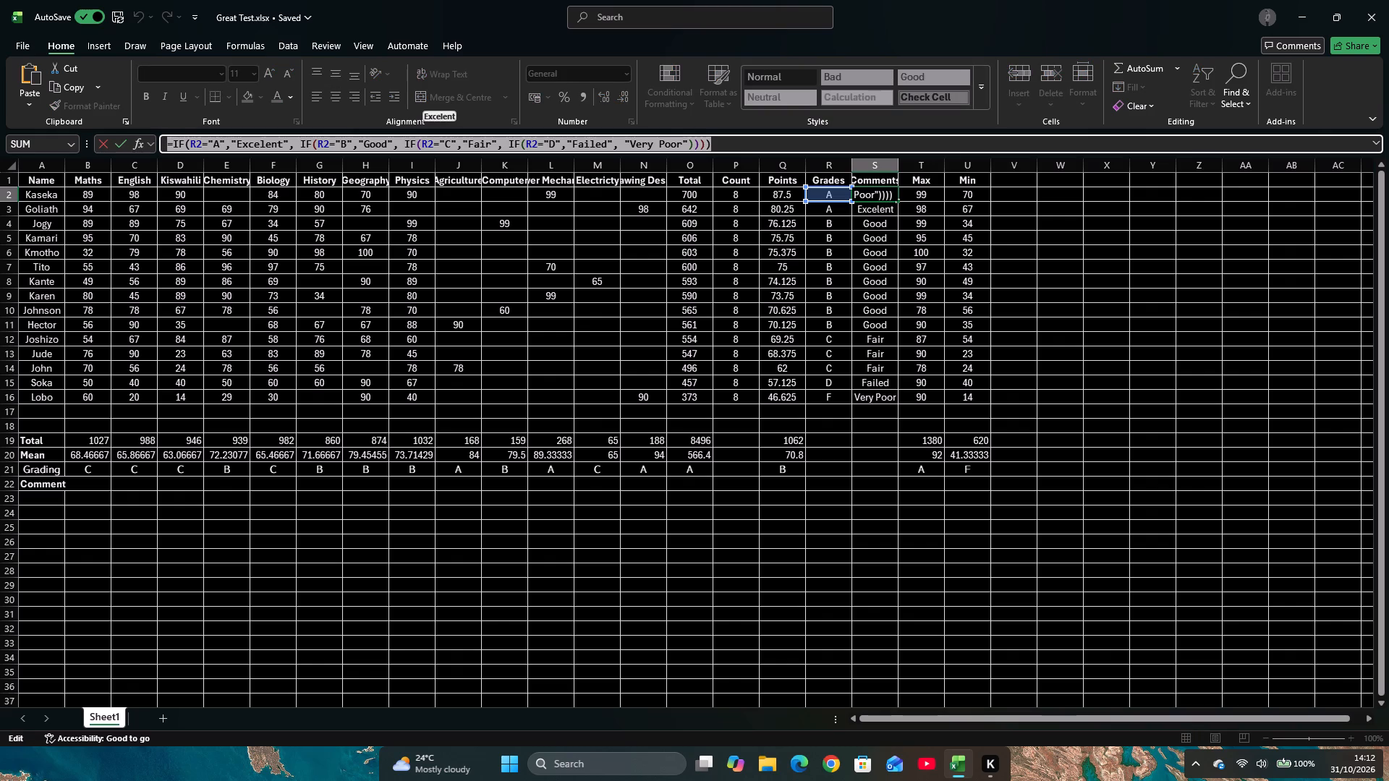
click(88, 489)
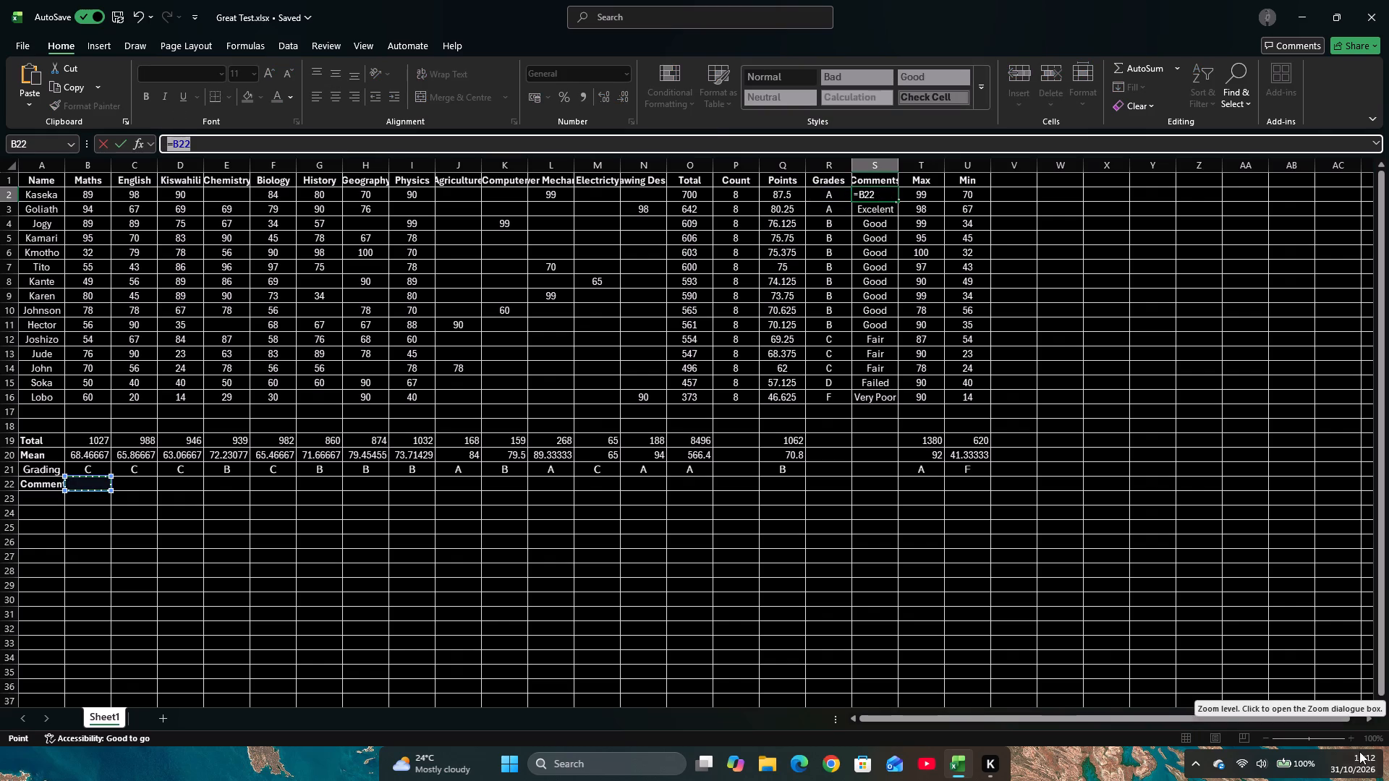
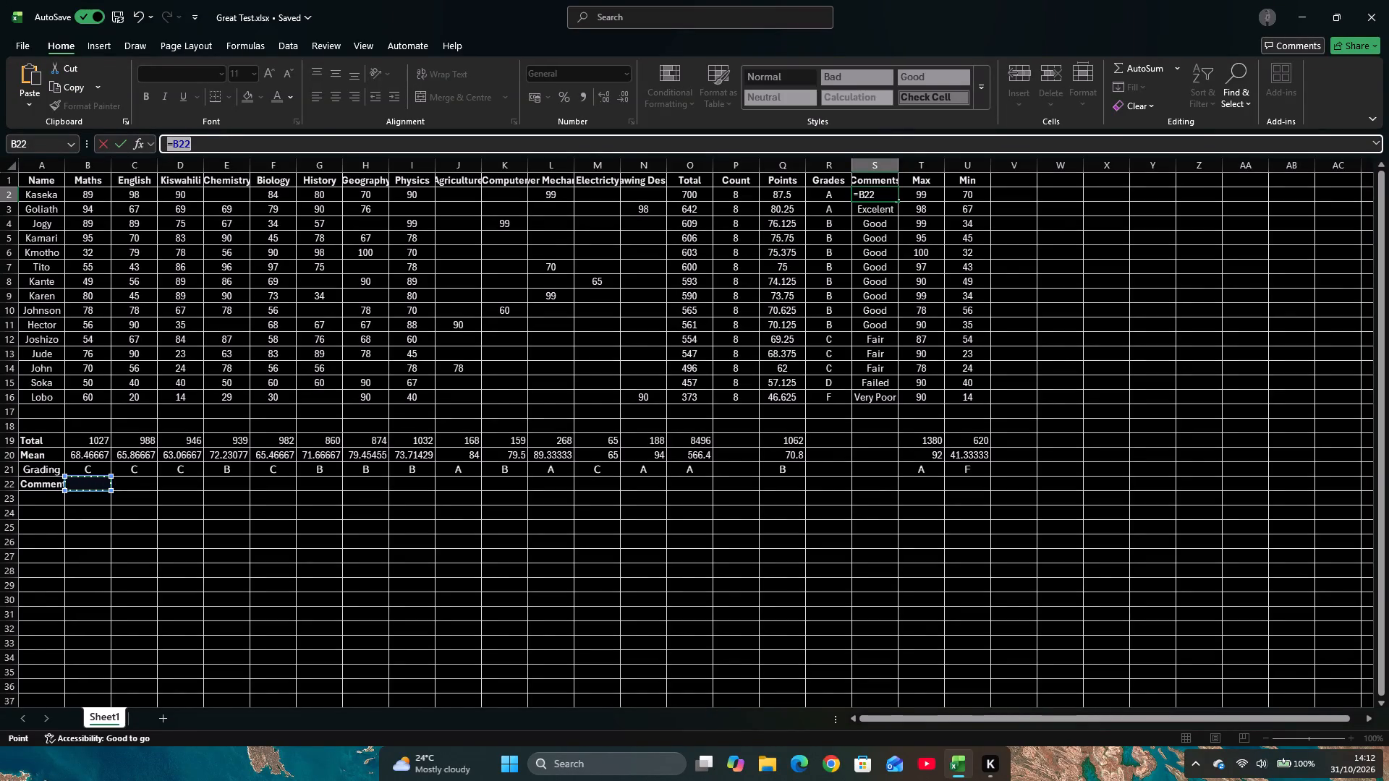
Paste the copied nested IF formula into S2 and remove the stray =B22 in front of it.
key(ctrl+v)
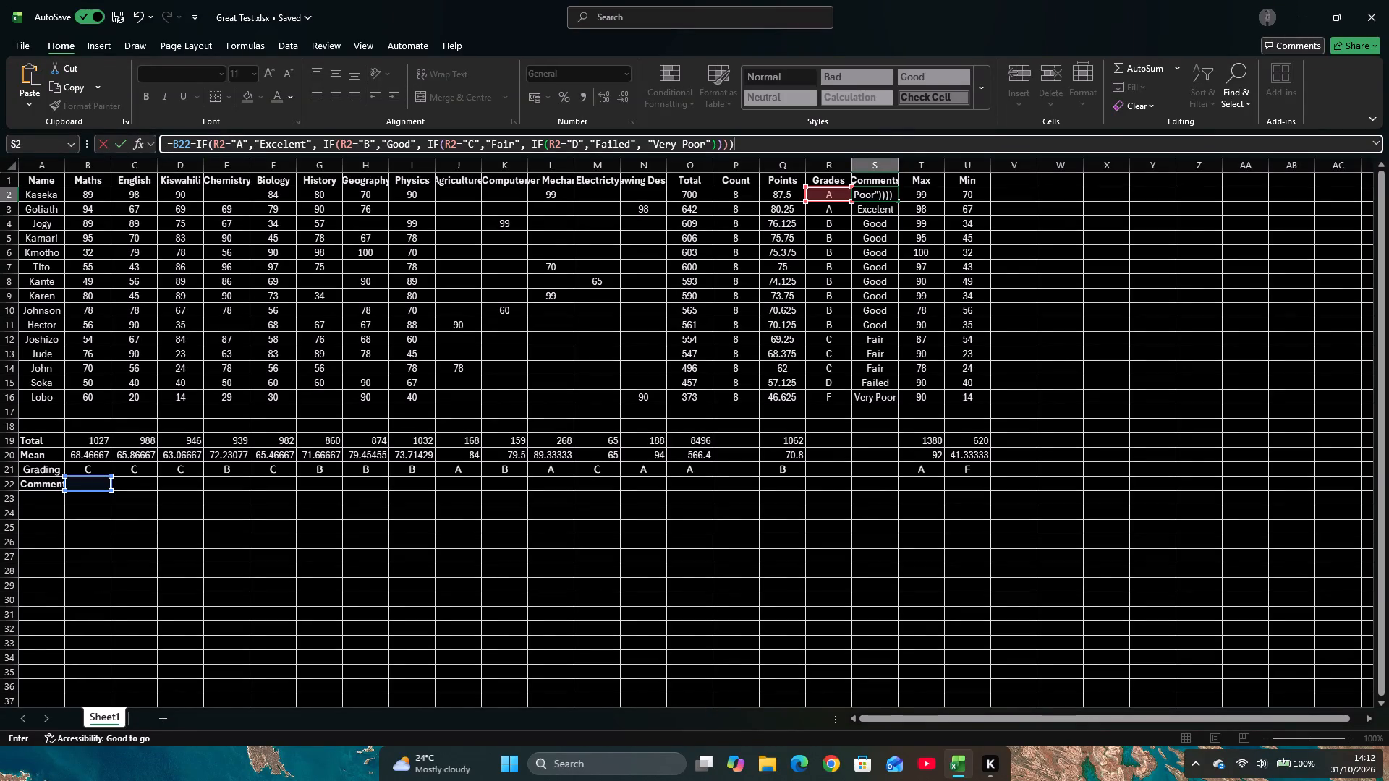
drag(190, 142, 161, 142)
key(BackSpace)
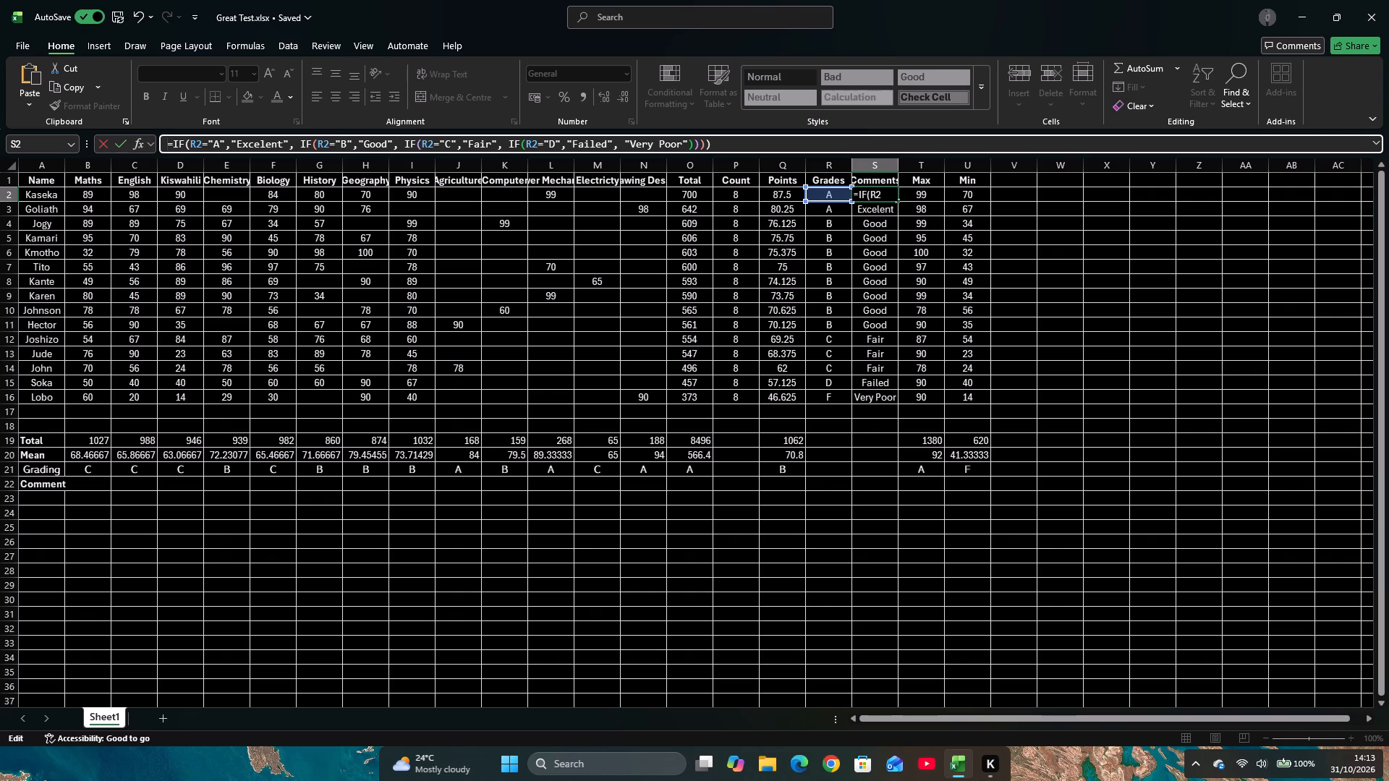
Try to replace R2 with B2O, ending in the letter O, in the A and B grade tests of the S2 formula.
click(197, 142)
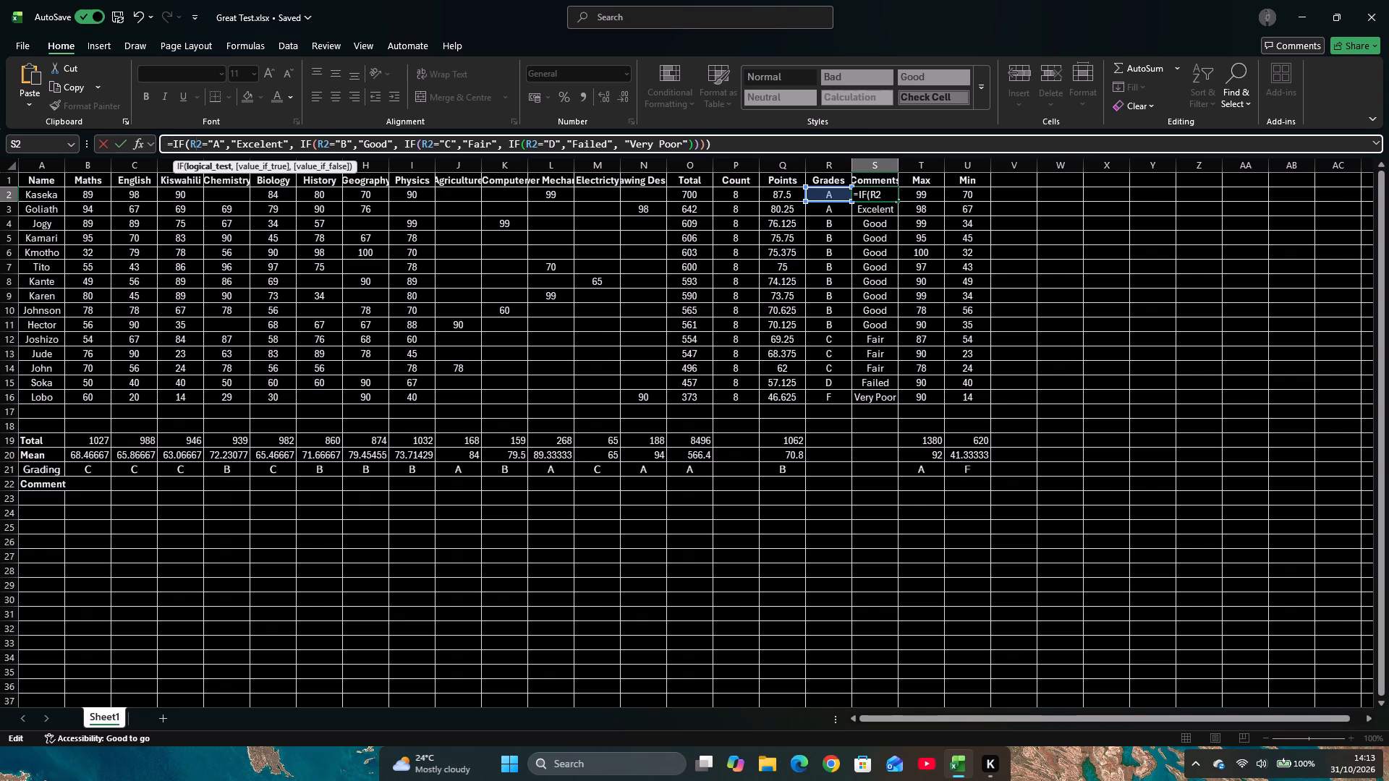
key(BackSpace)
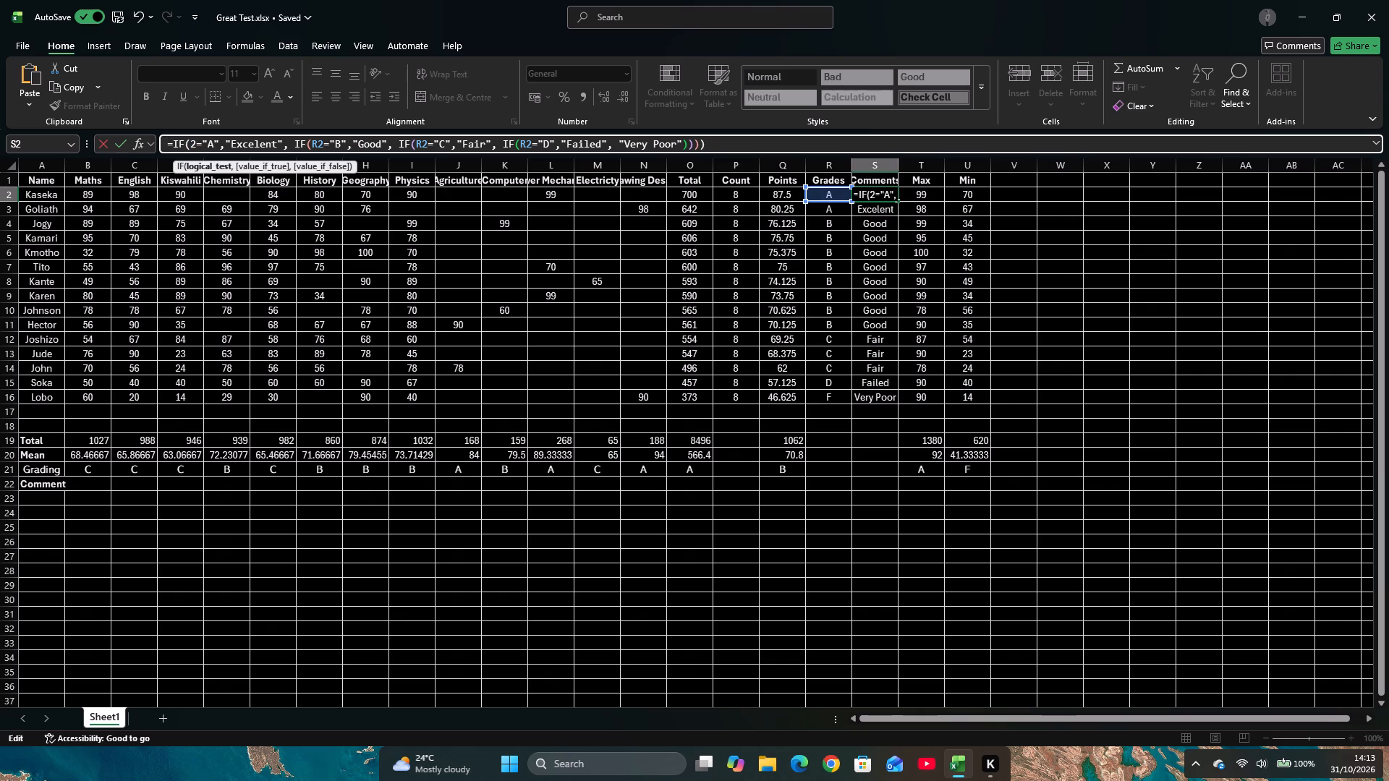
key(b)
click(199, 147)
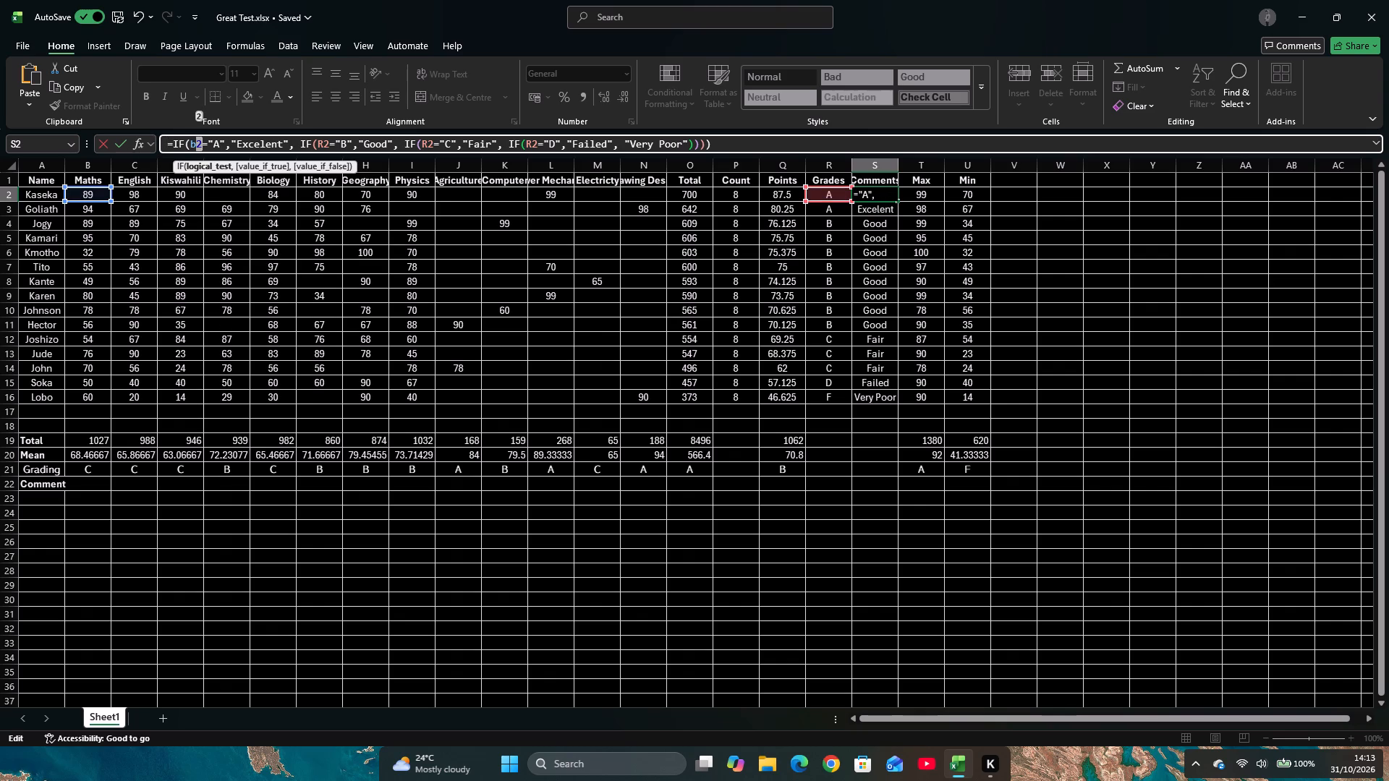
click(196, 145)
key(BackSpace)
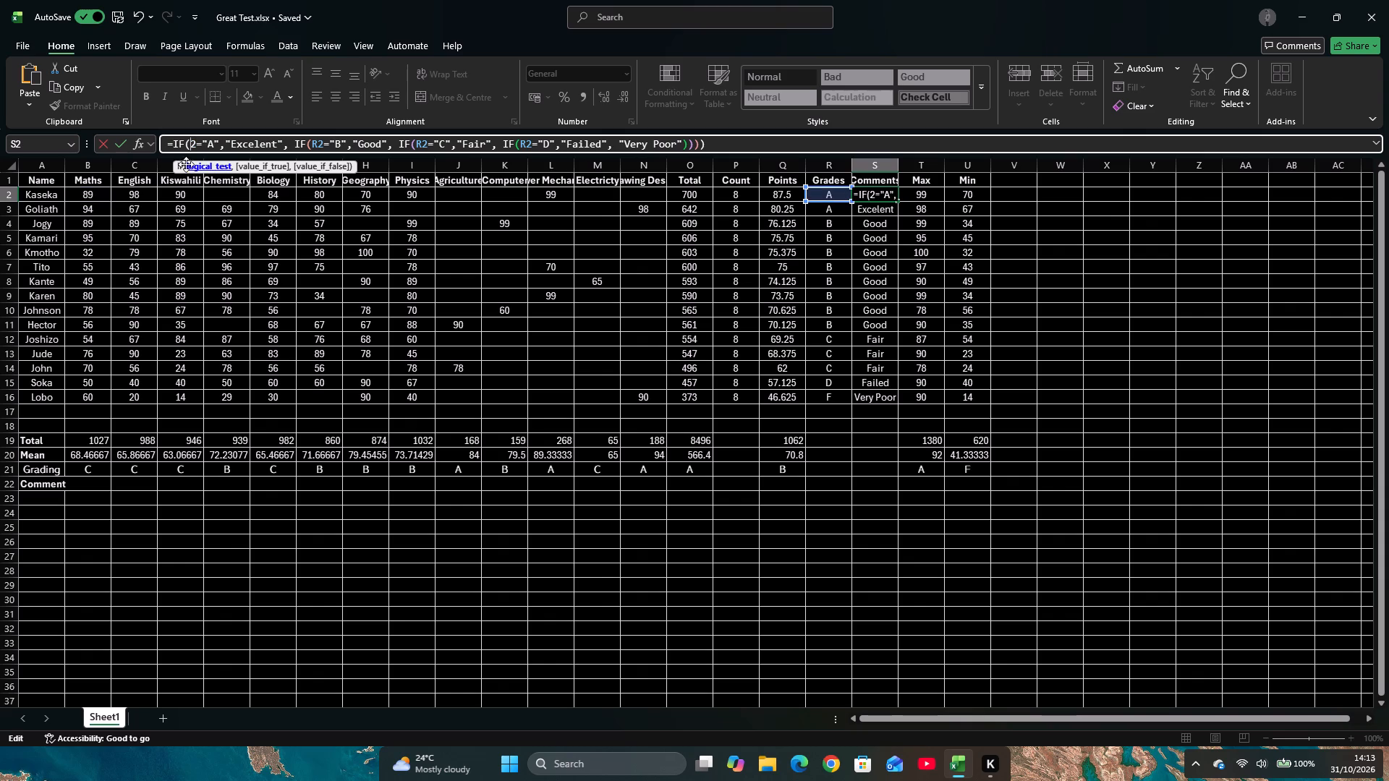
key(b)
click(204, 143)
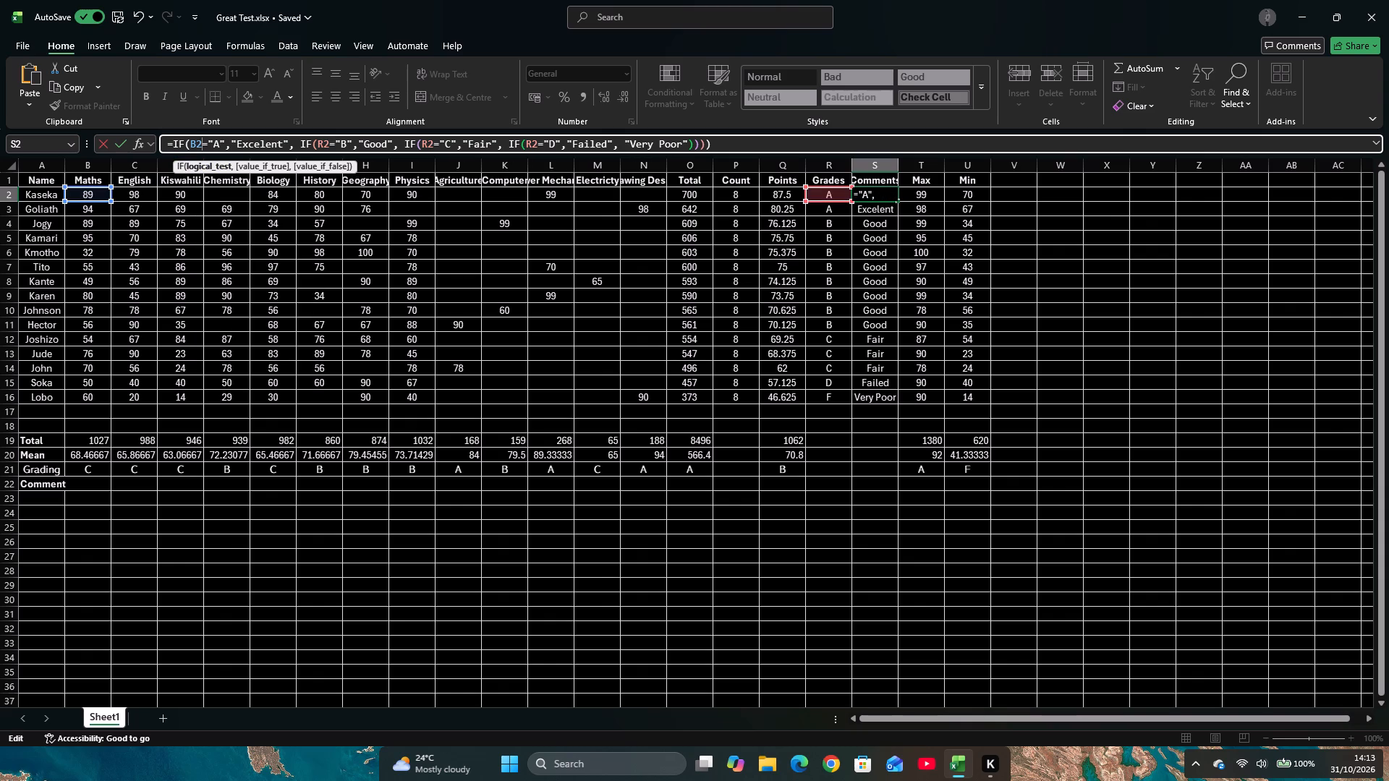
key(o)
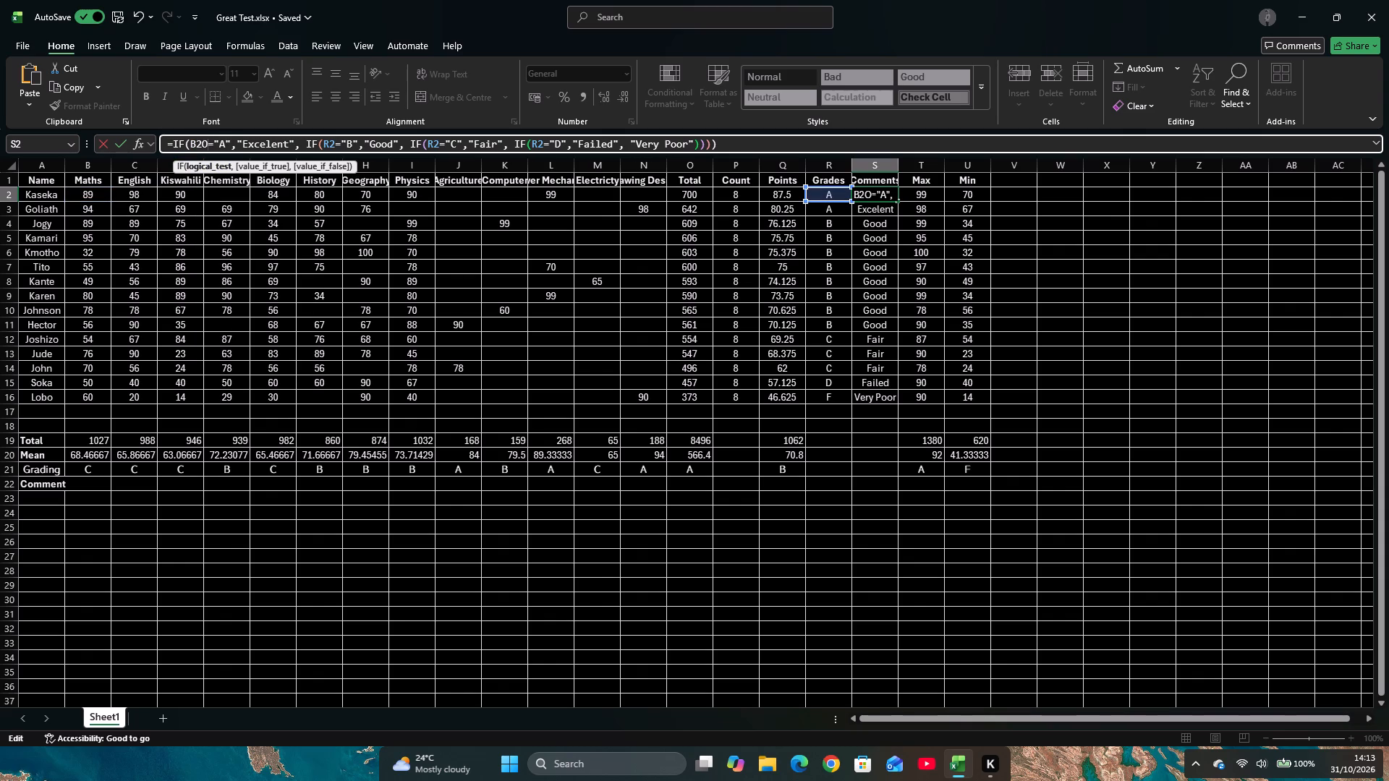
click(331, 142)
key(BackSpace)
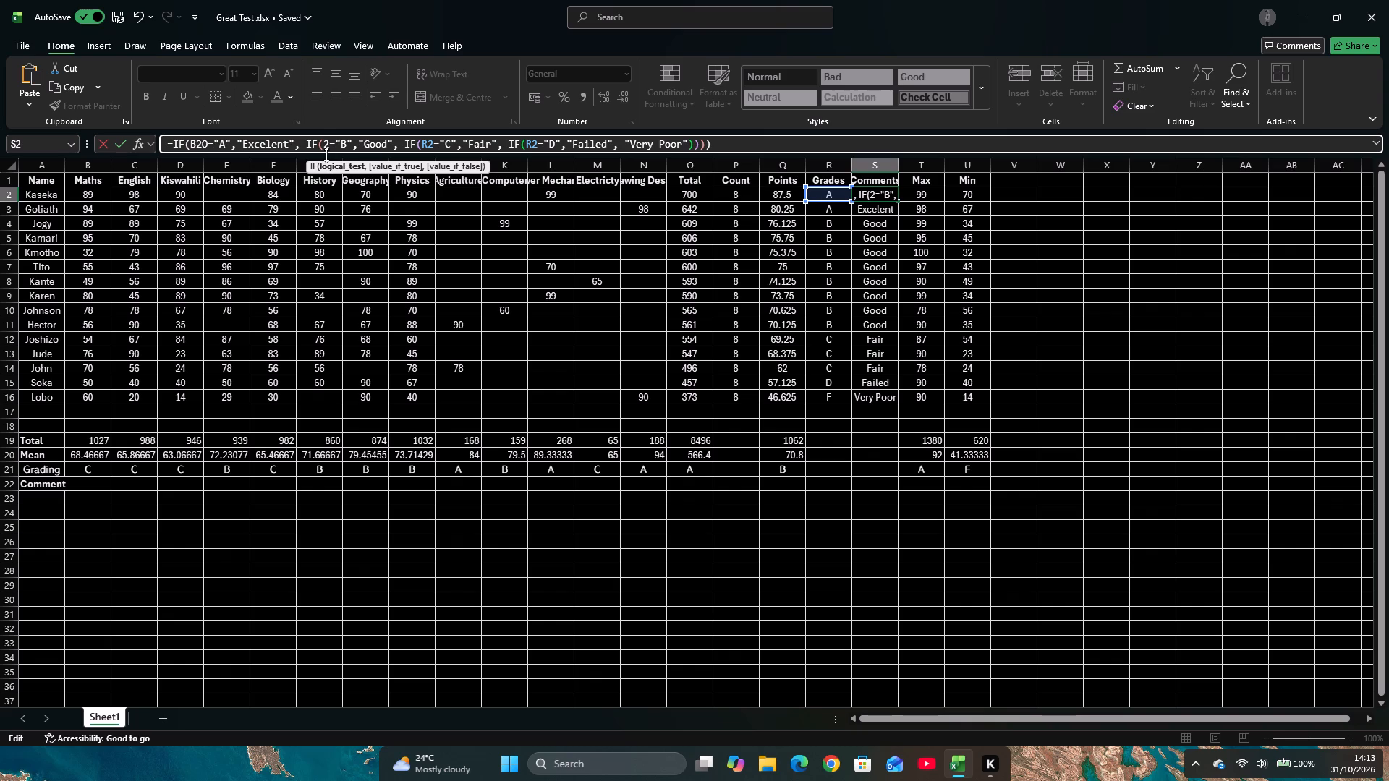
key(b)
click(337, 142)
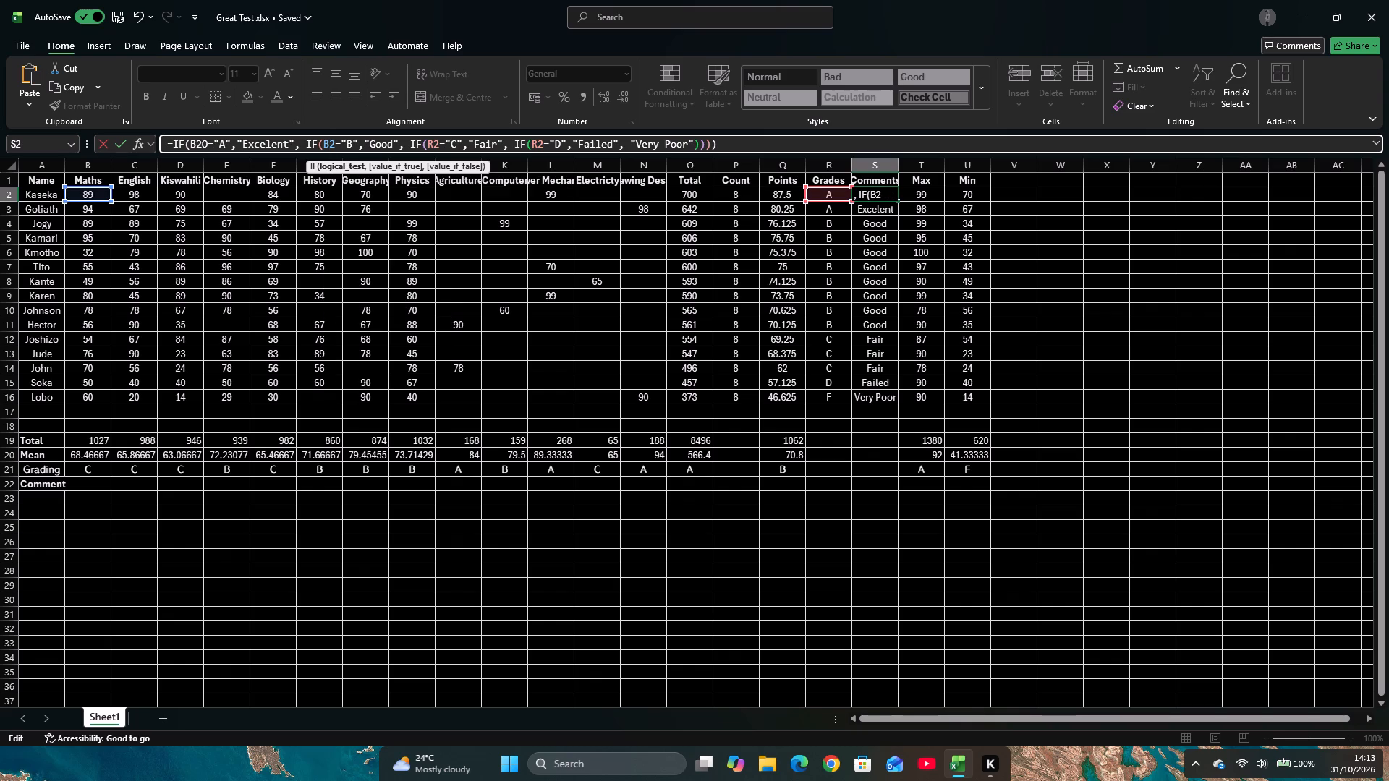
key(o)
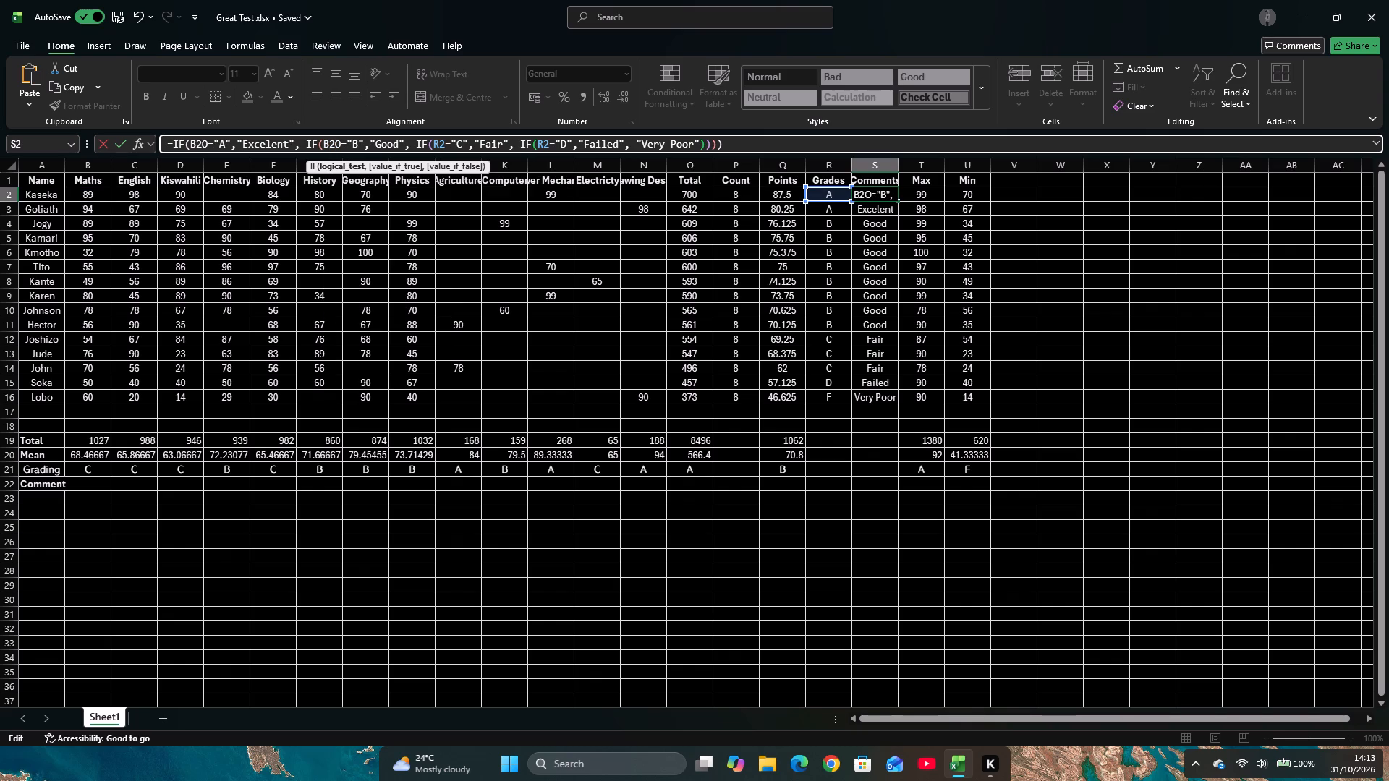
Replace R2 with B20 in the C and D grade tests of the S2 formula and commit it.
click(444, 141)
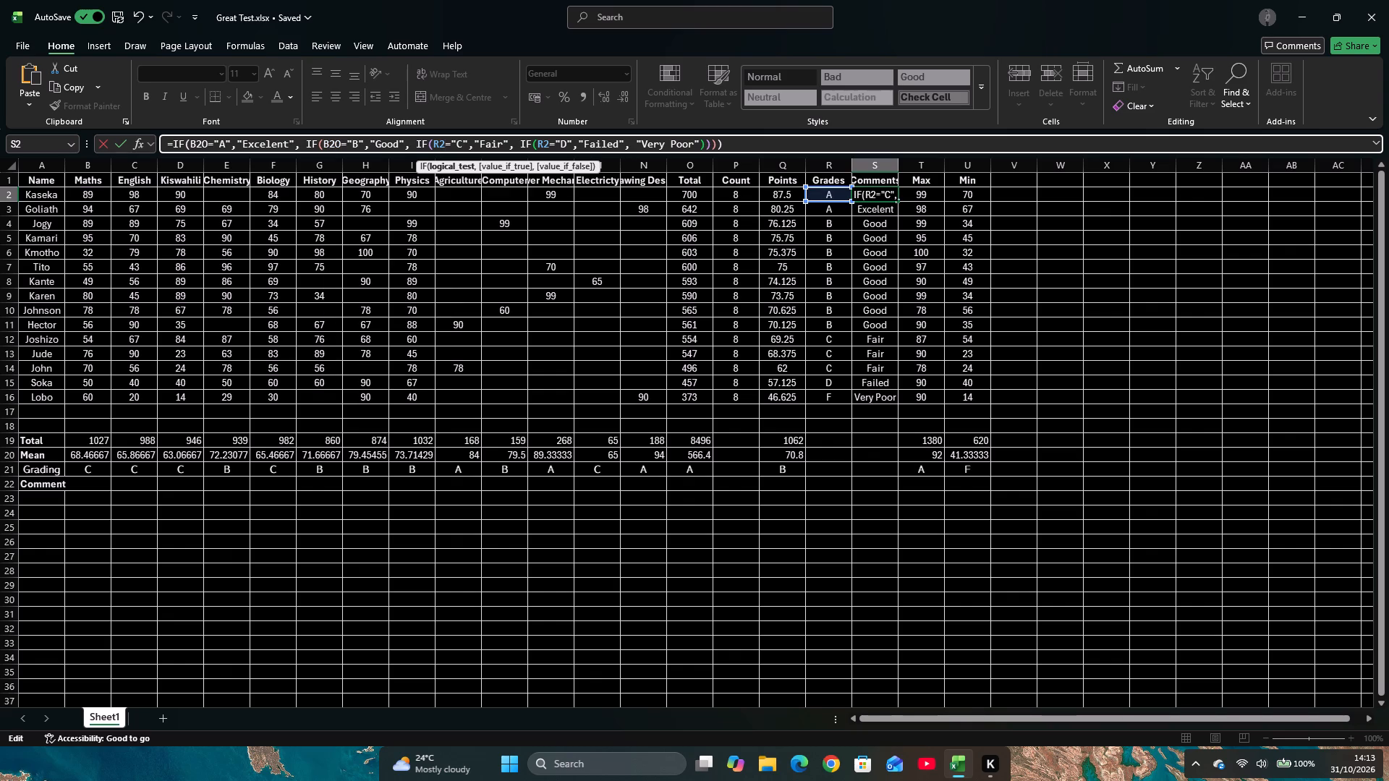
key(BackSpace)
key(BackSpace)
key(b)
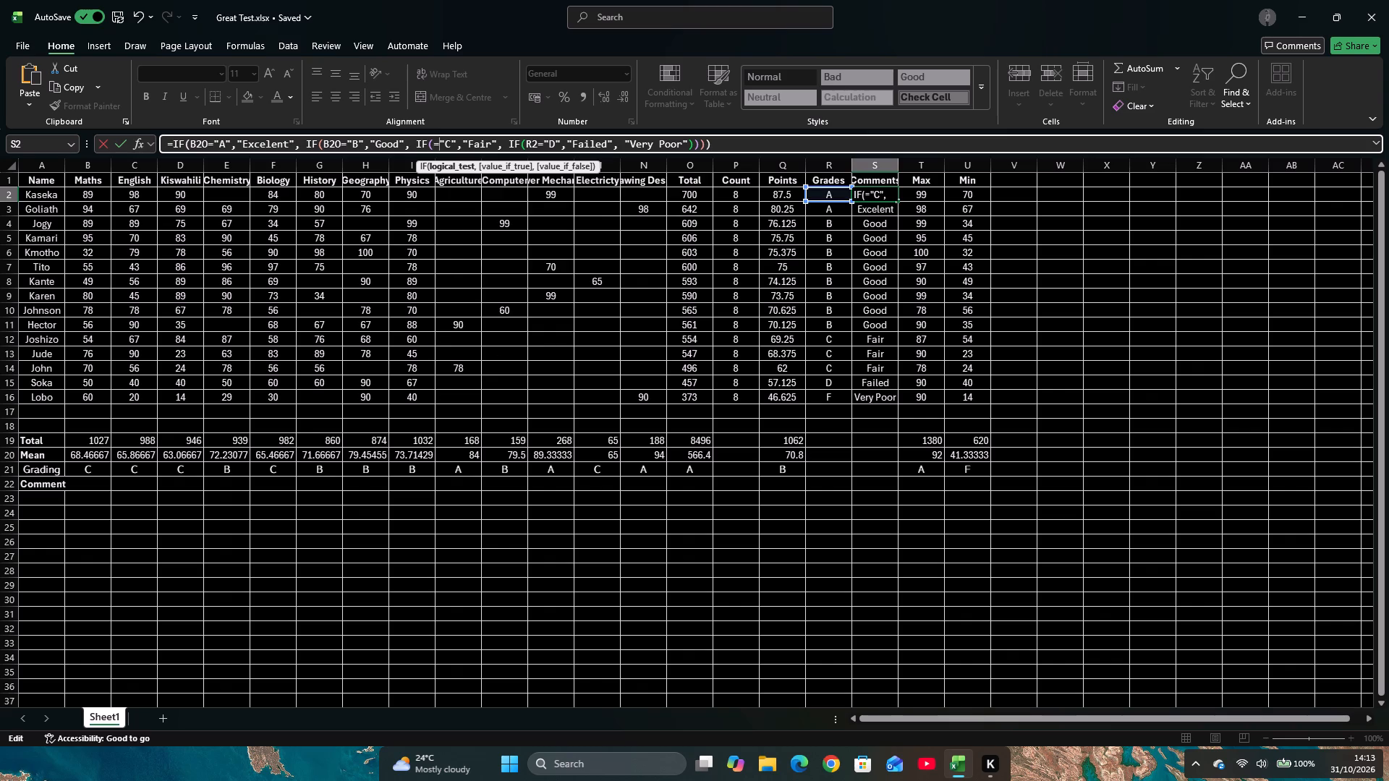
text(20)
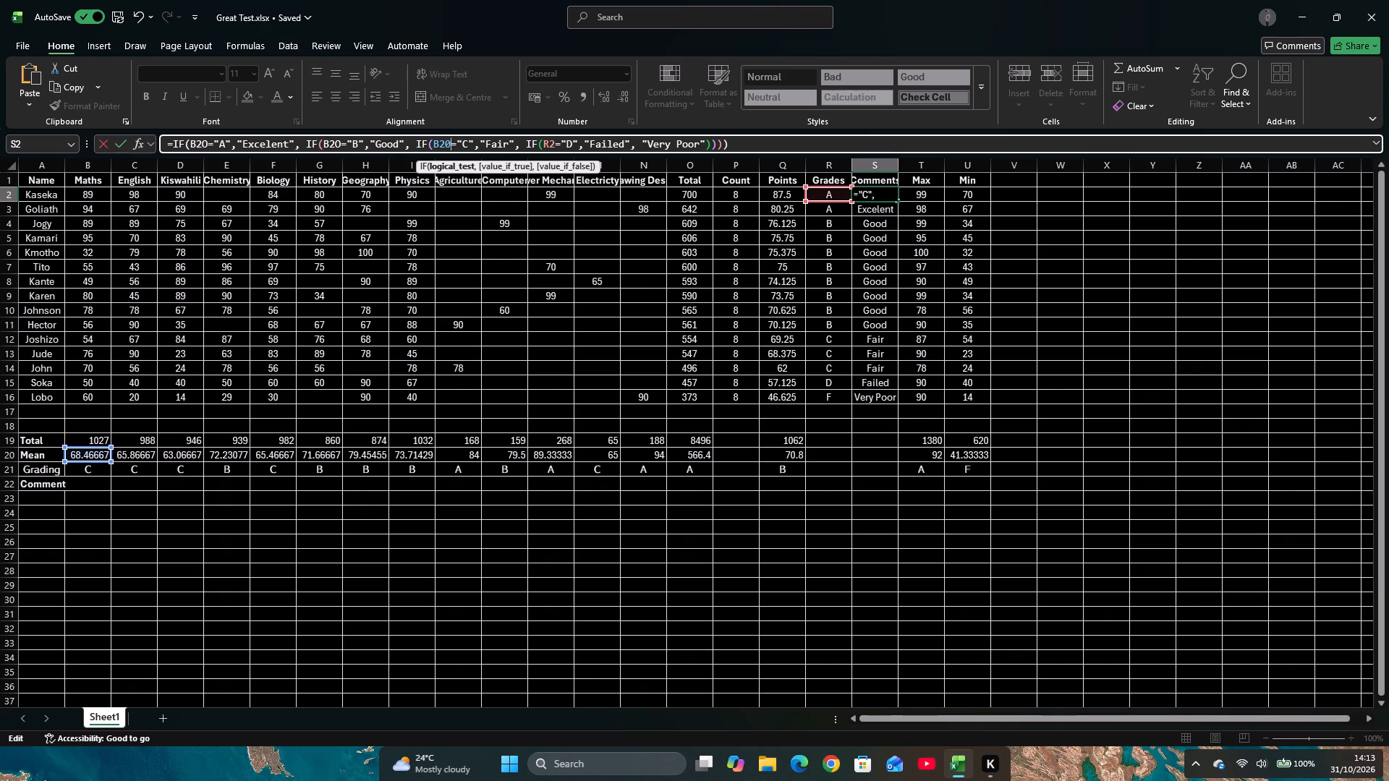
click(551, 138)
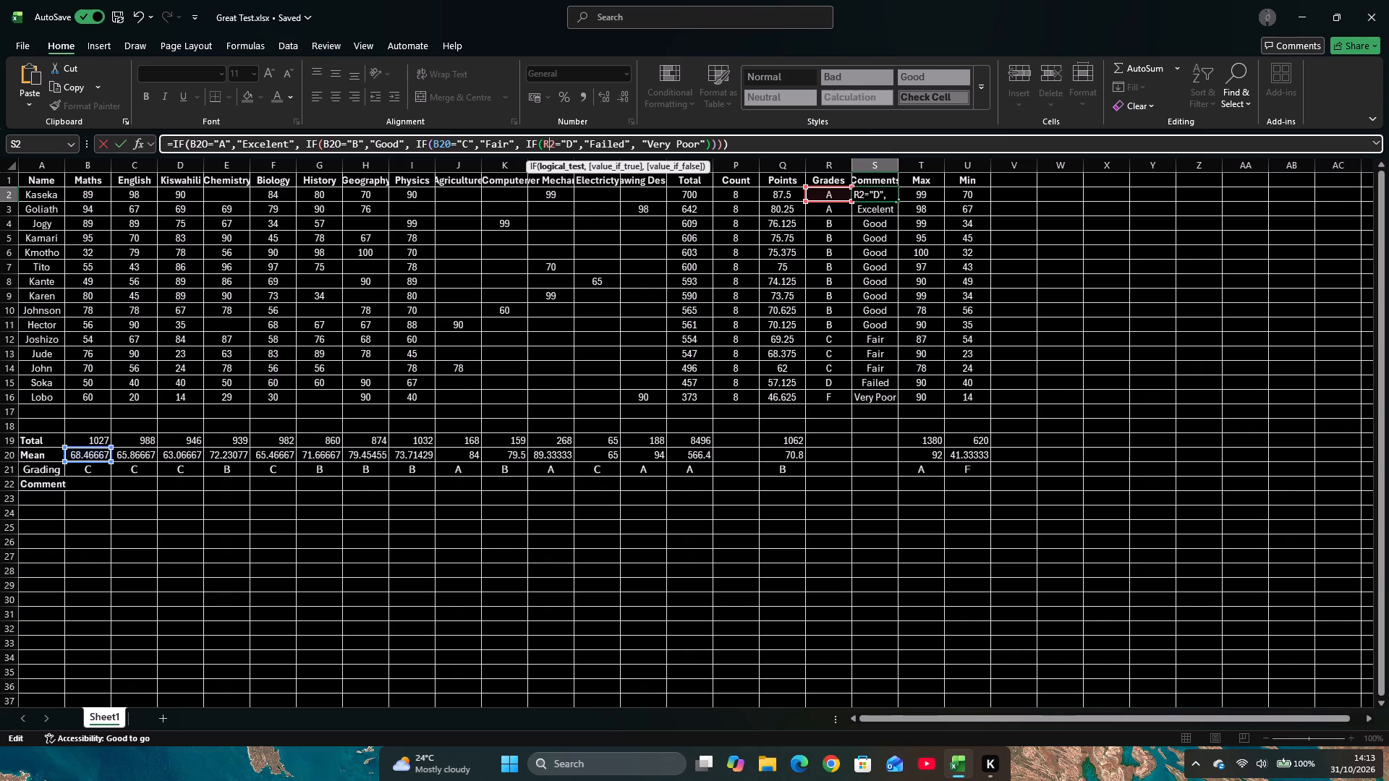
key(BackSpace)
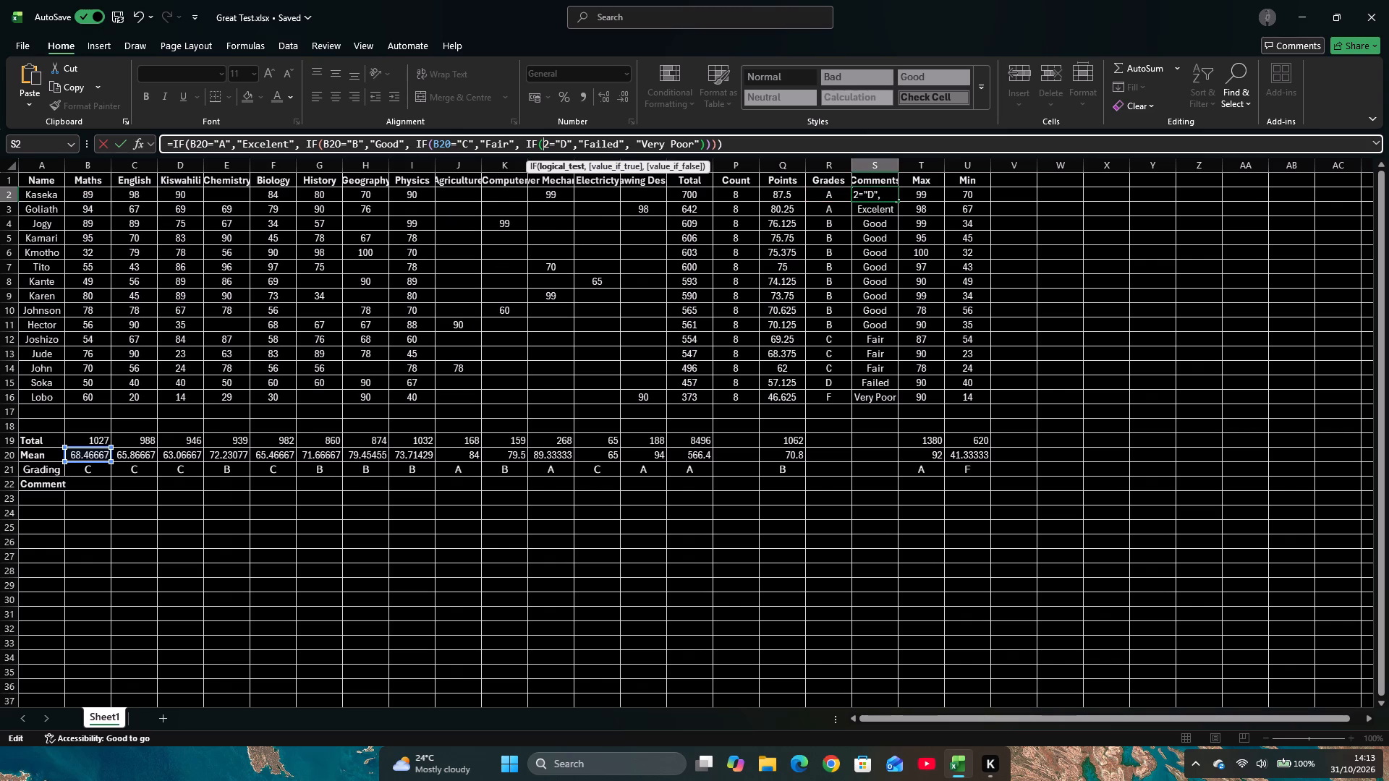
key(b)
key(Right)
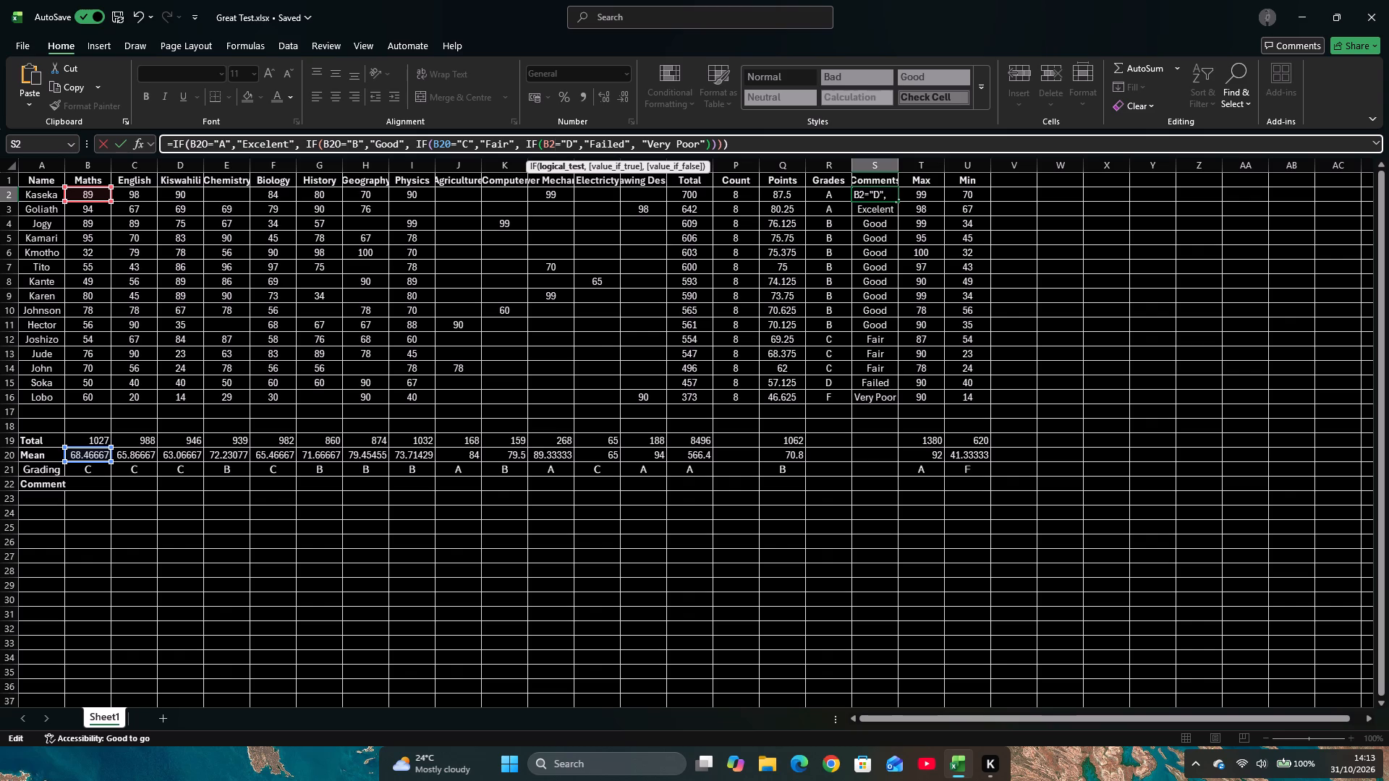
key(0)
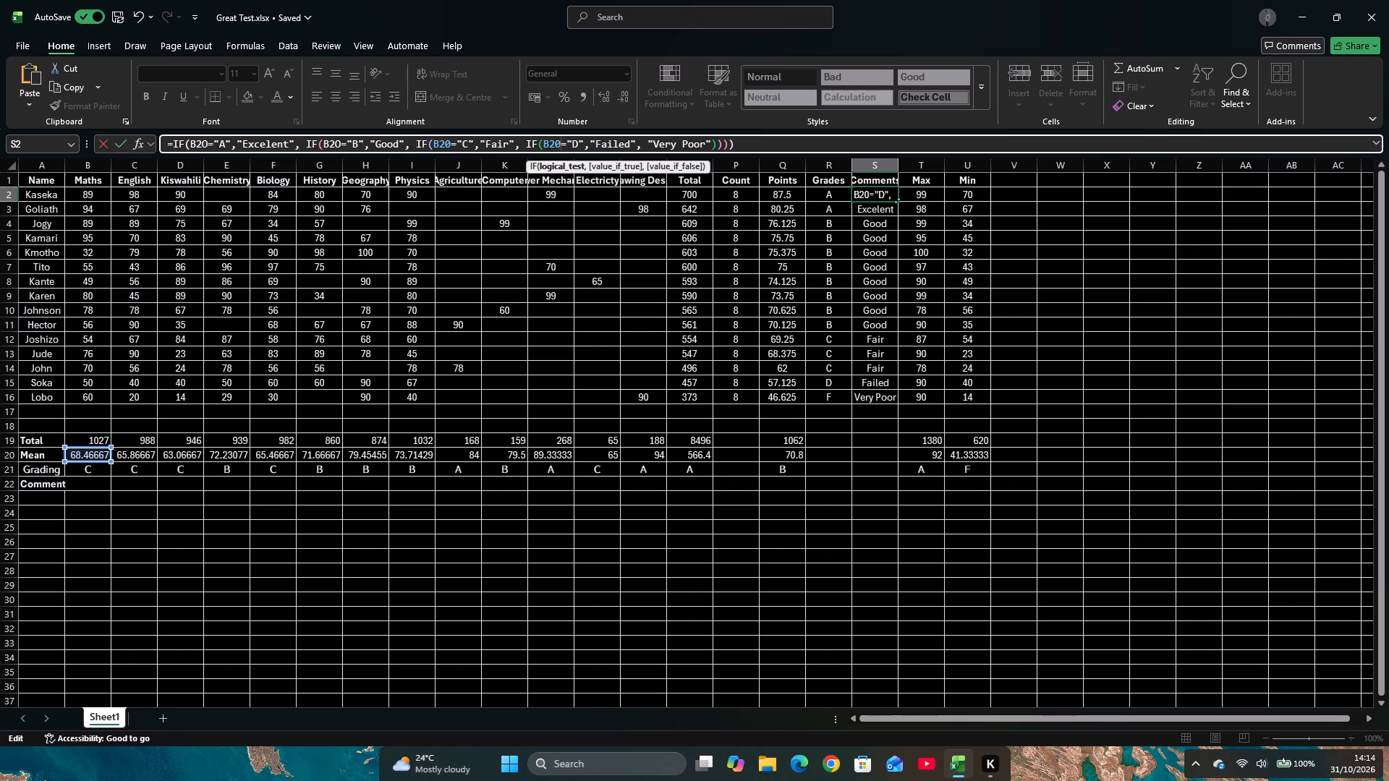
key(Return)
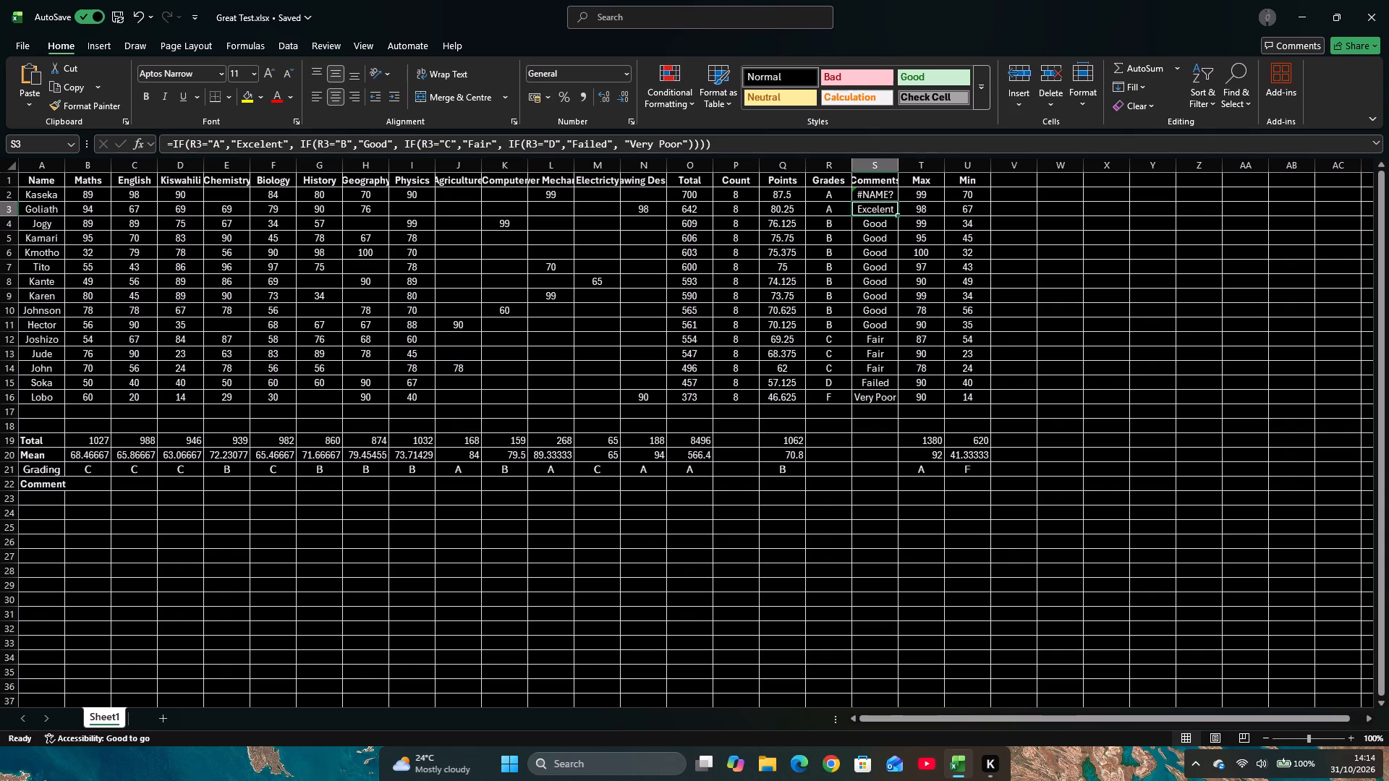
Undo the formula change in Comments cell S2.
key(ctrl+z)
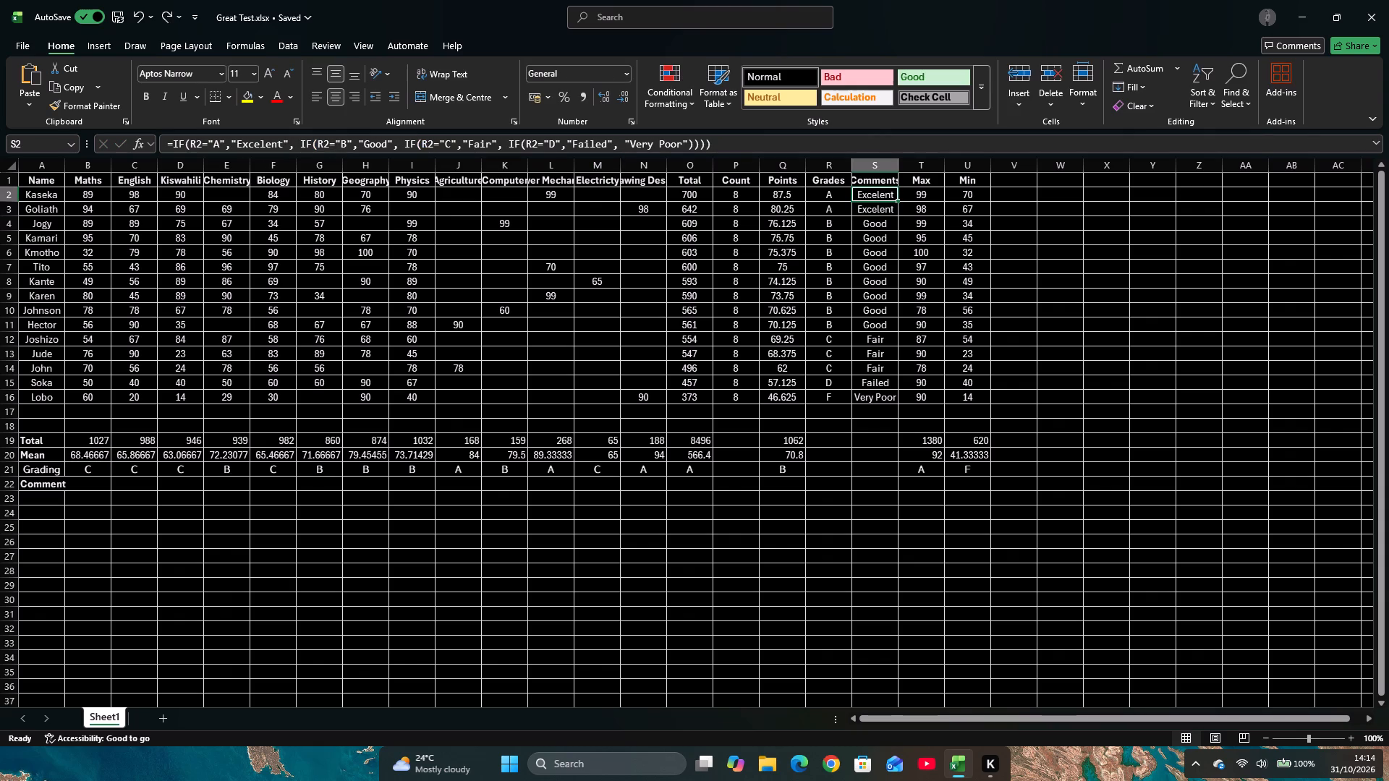
Paste the copied nested IF comment formula into Maths Comment cell B22 and commit it.
click(101, 492)
click(96, 483)
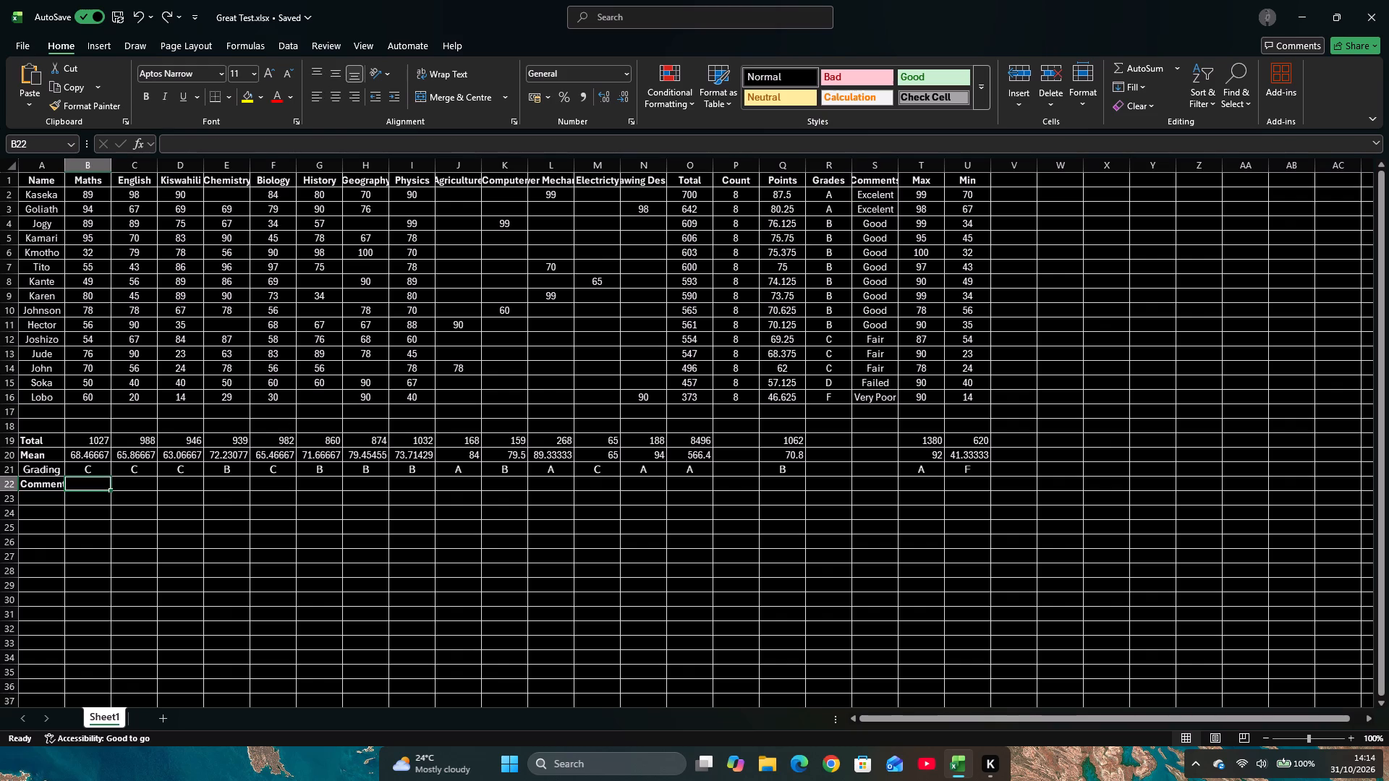
click(190, 143)
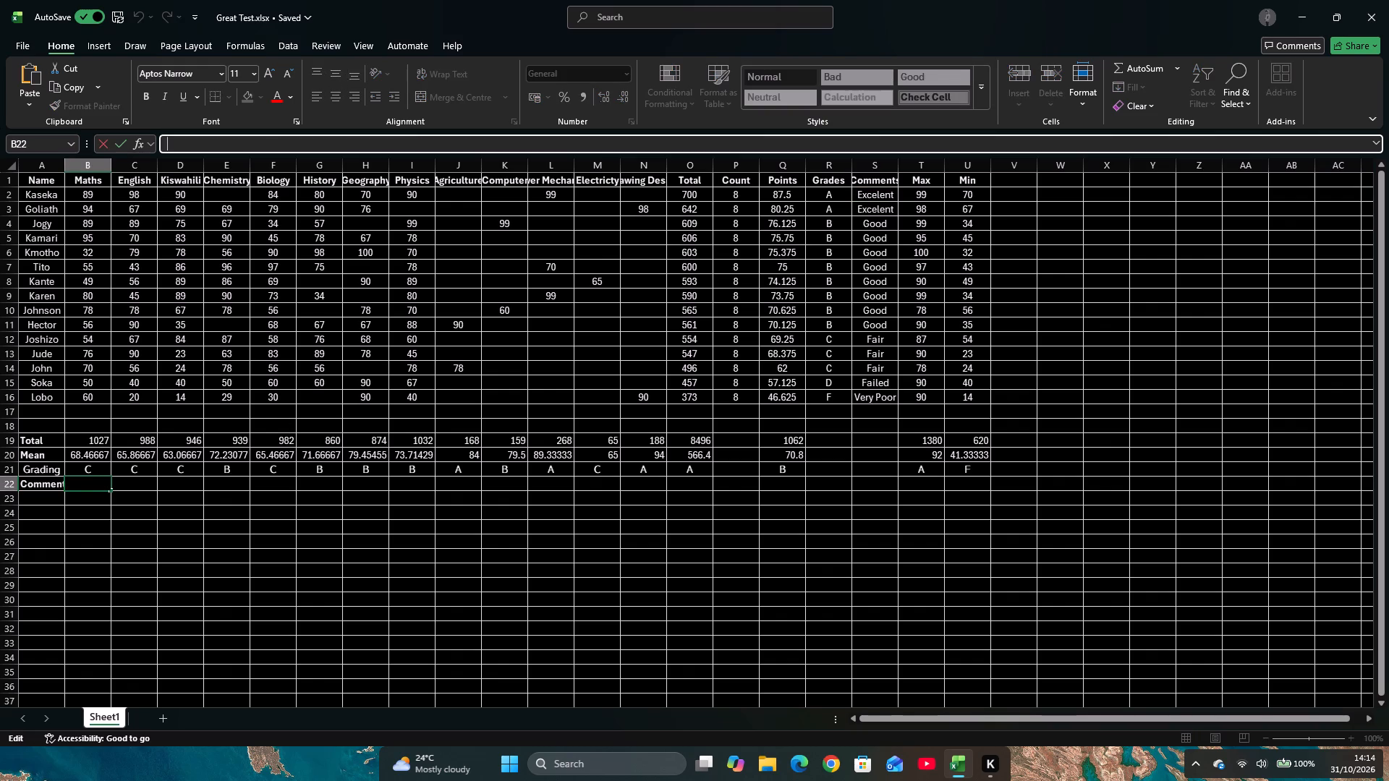
key(ctrl+v)
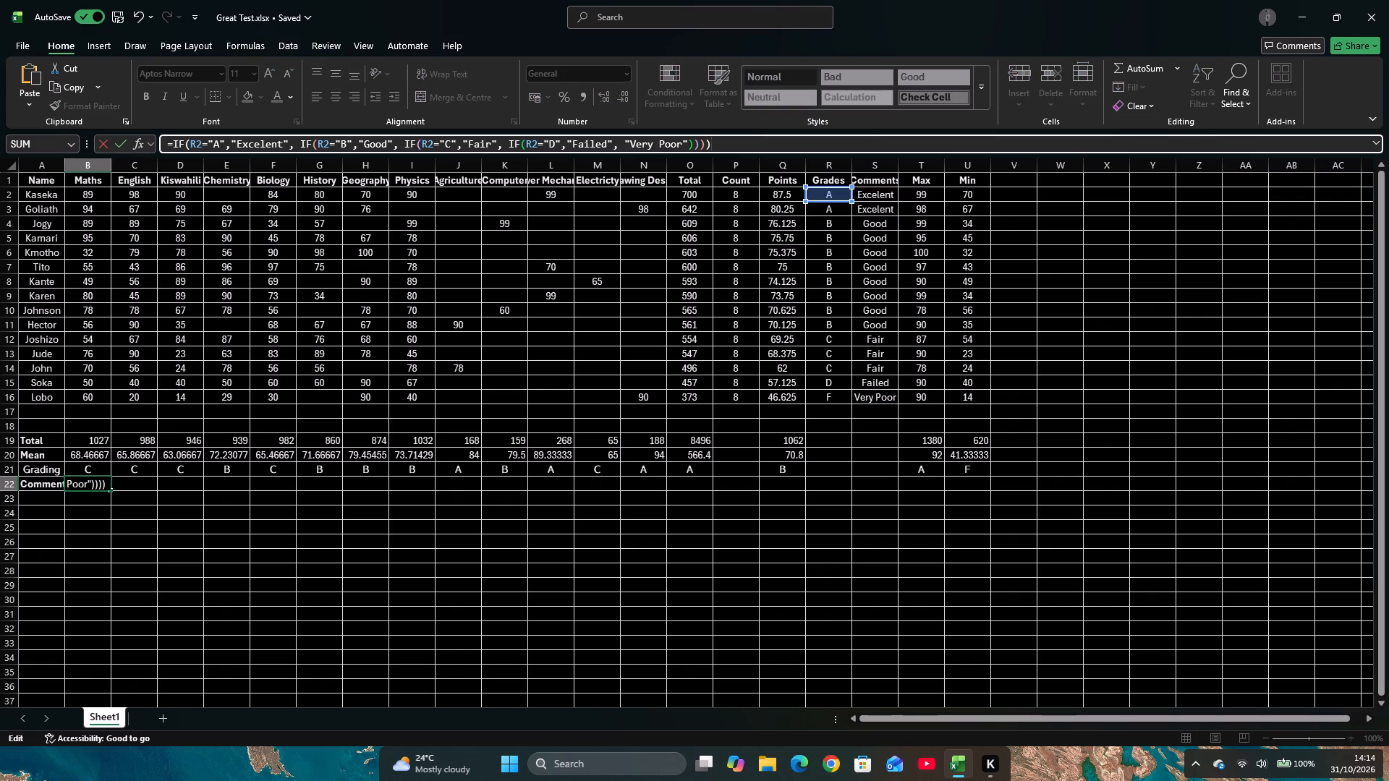
key(Return)
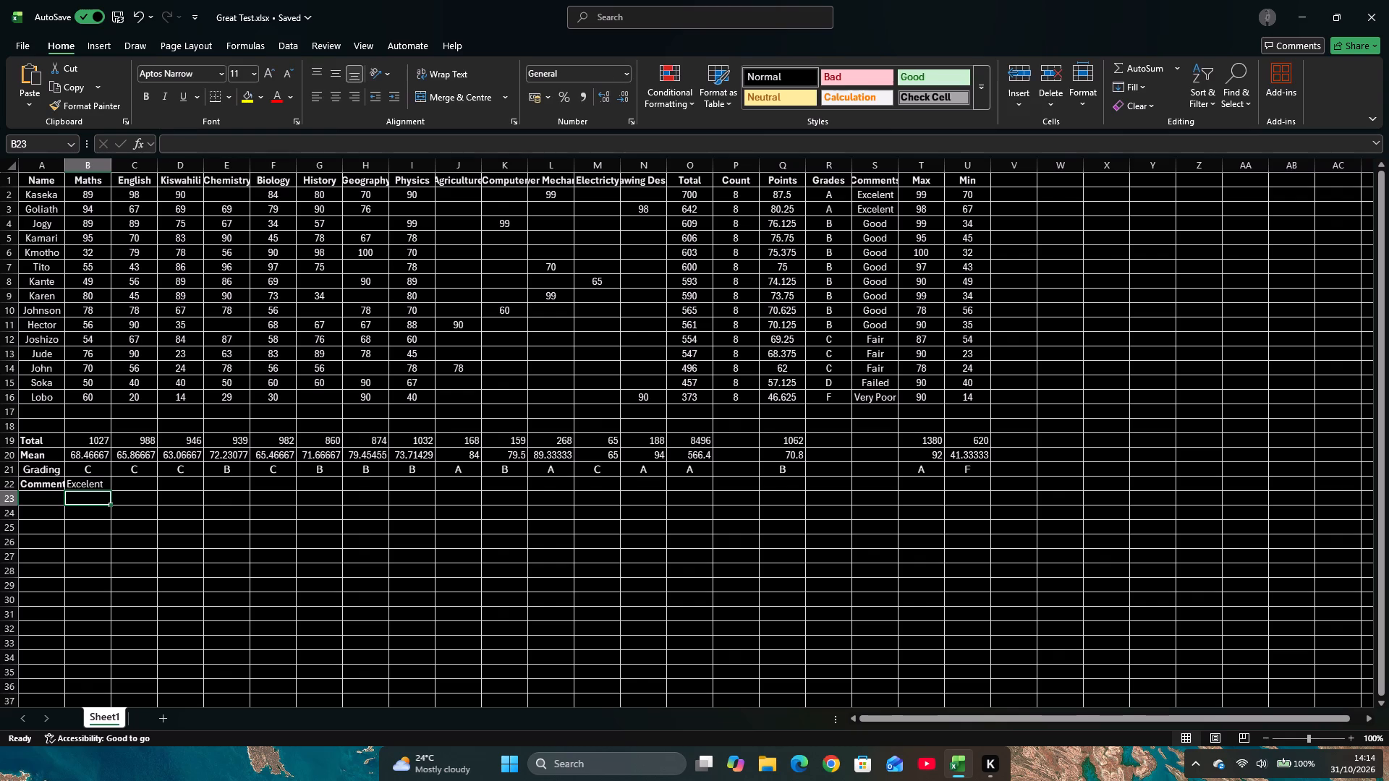
Replace R2 with B20 in the A and B grade tests of the B22 comment formula.
click(102, 488)
click(83, 485)
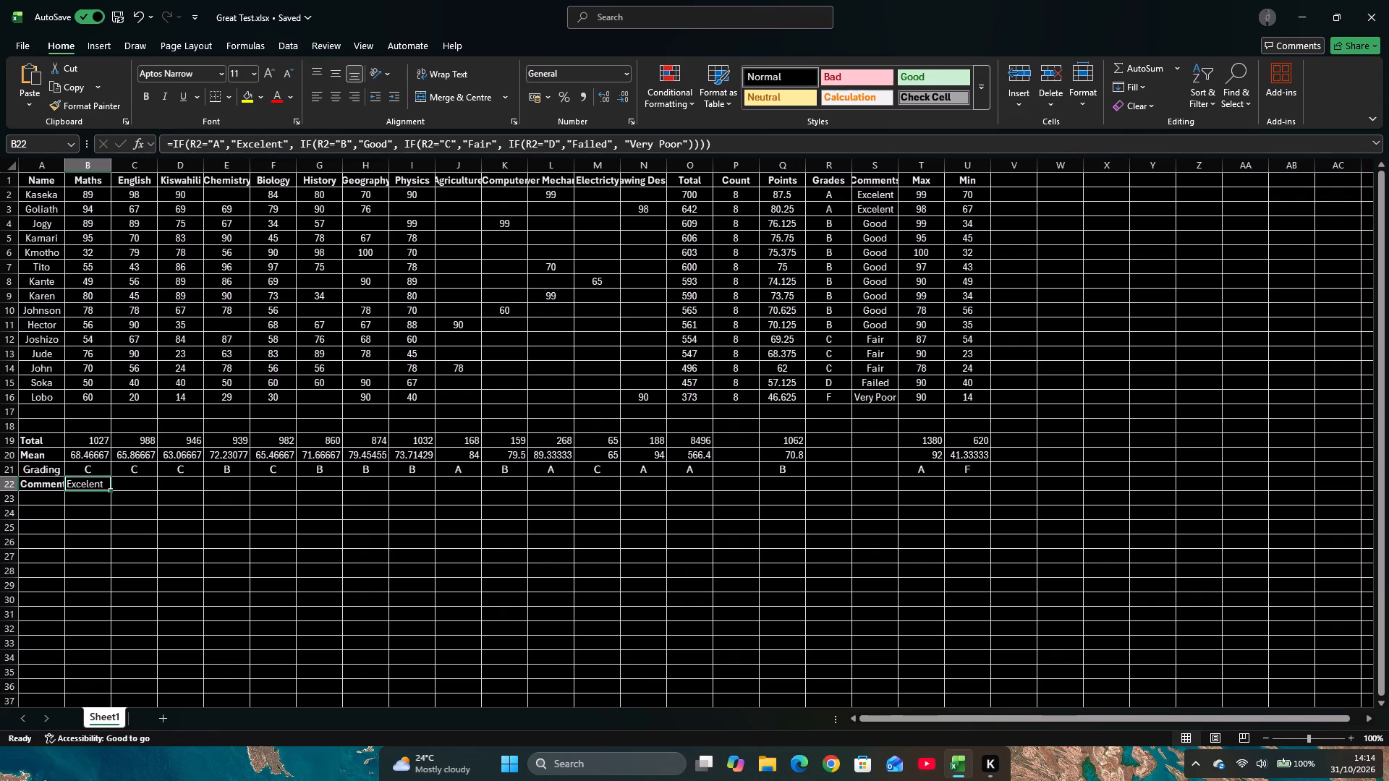
click(198, 142)
key(BackSpace)
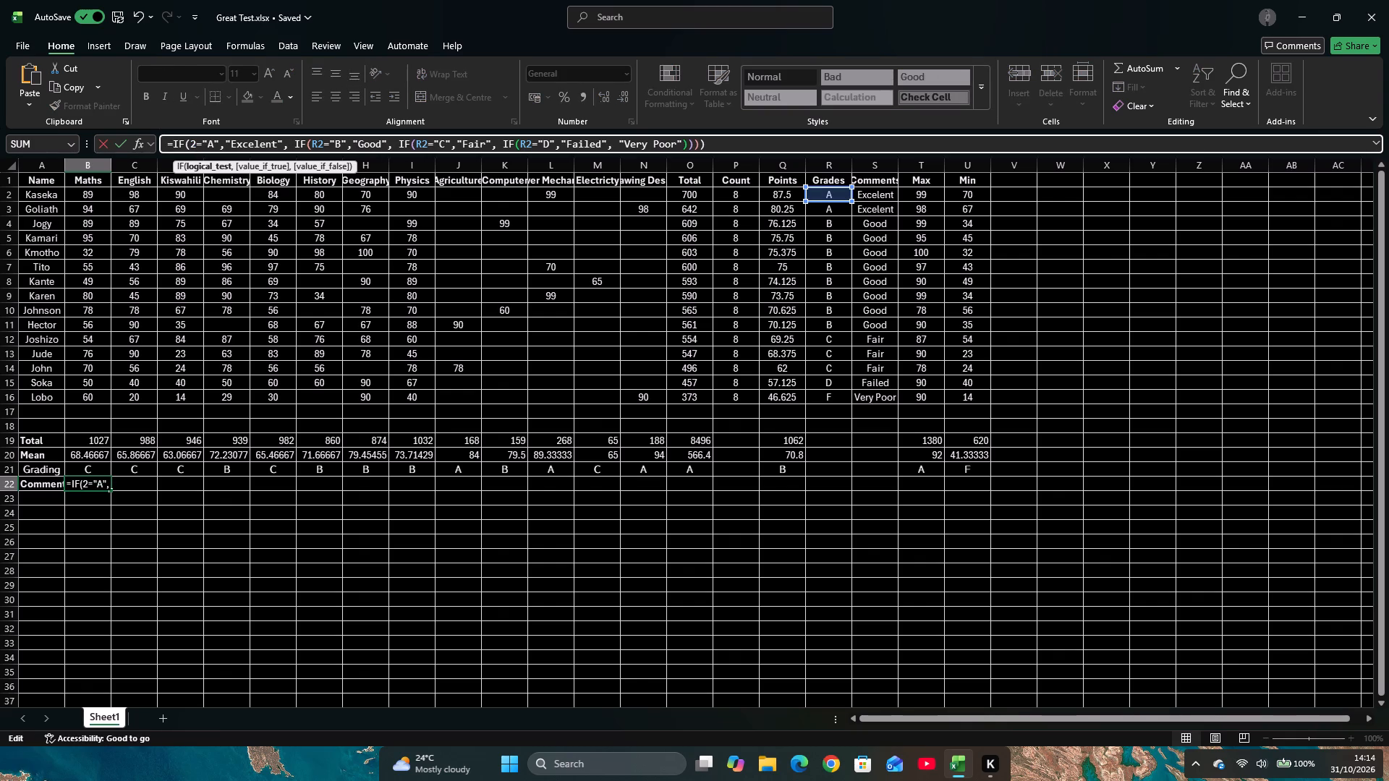
key(b)
key(Right)
key(0)
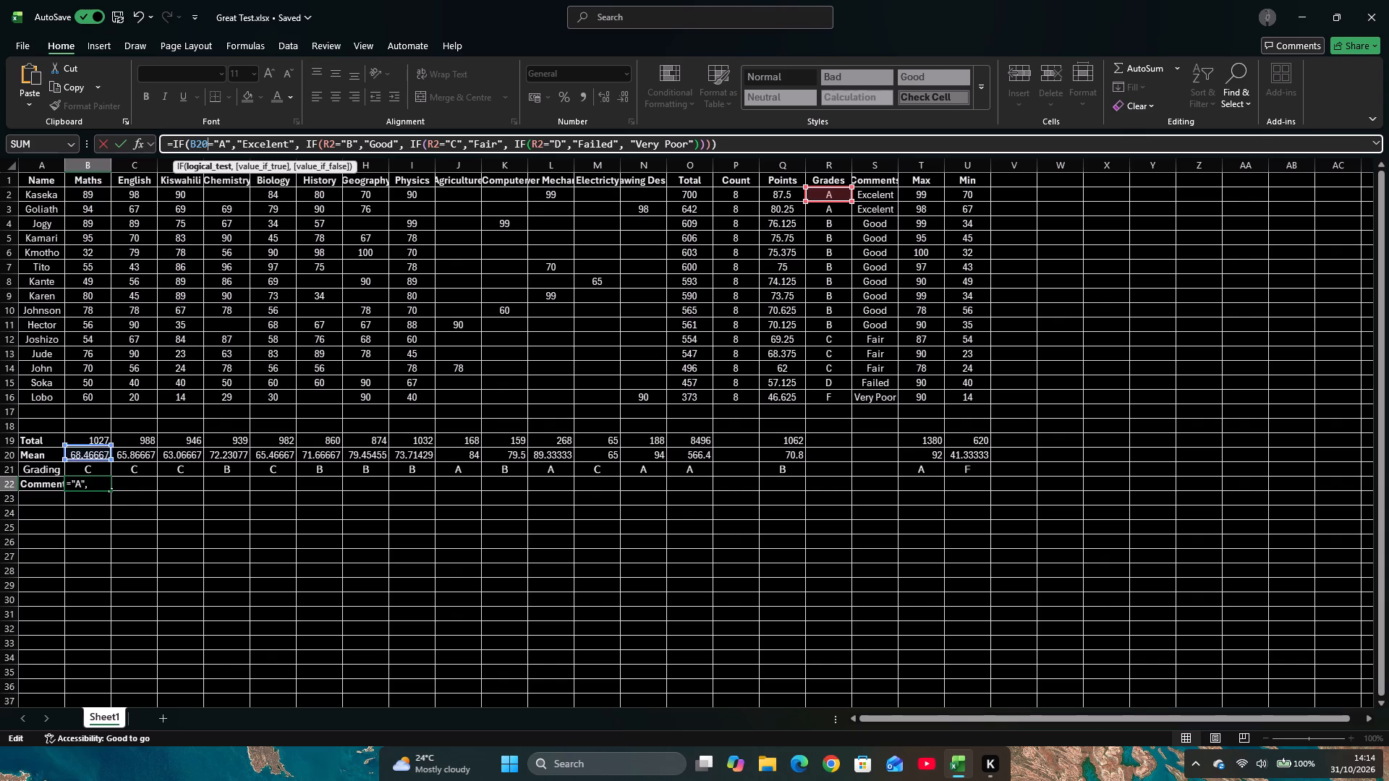
click(329, 142)
key(BackSpace)
key(b)
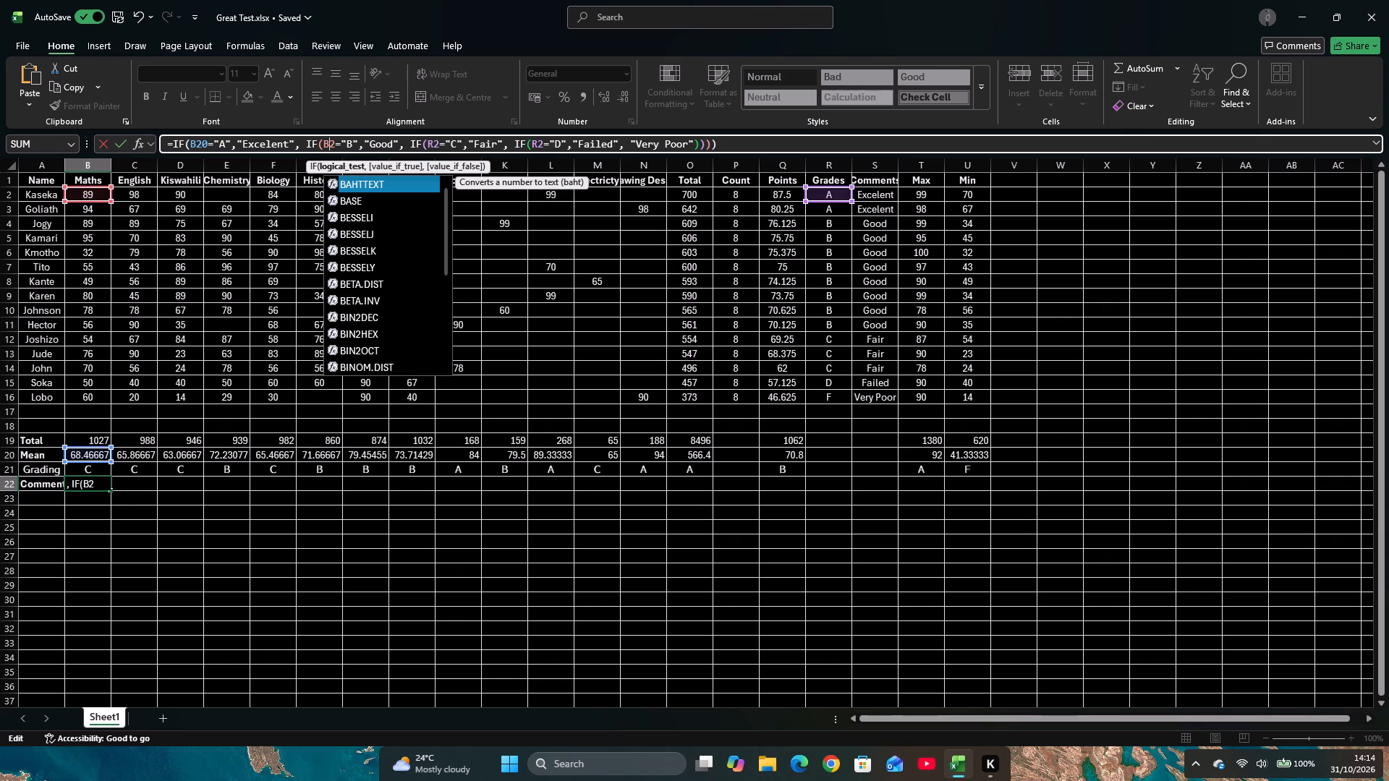
key(Right)
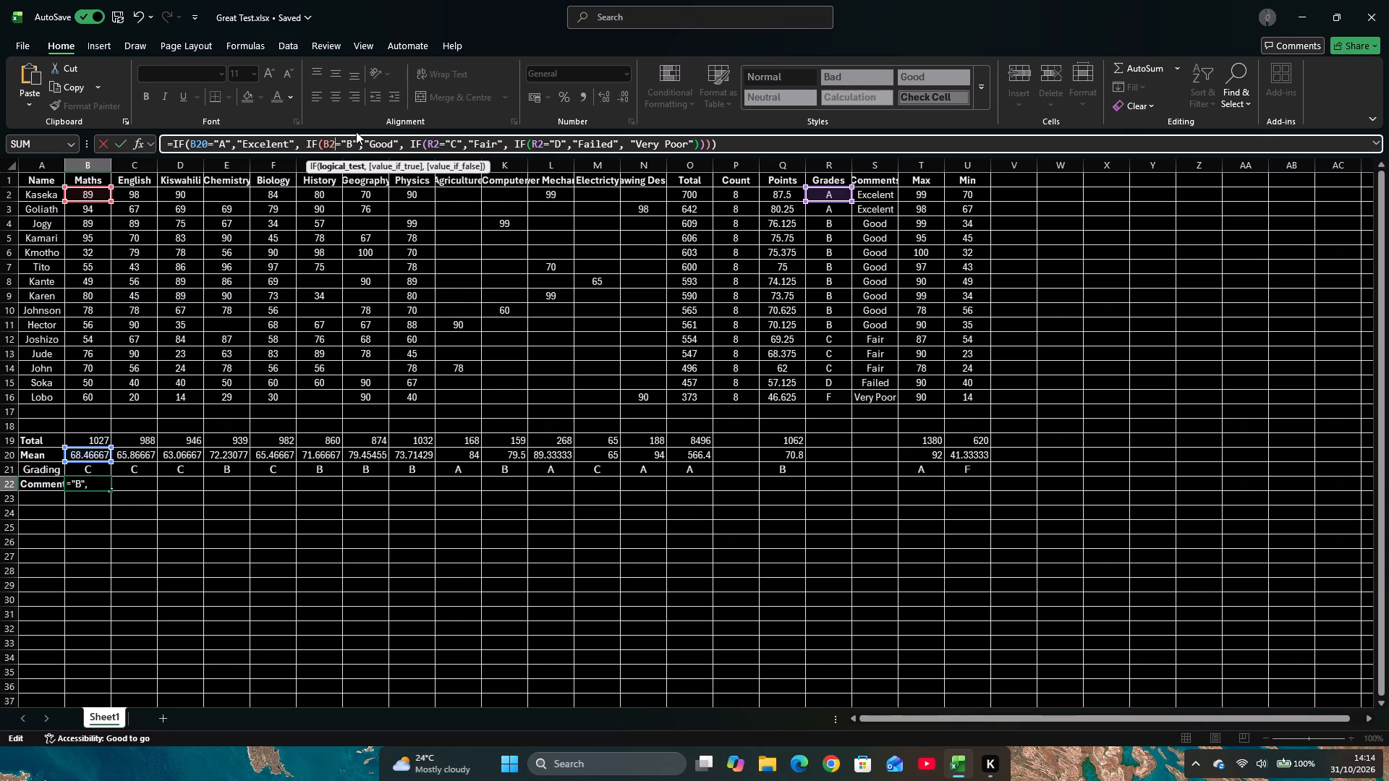
key(0)
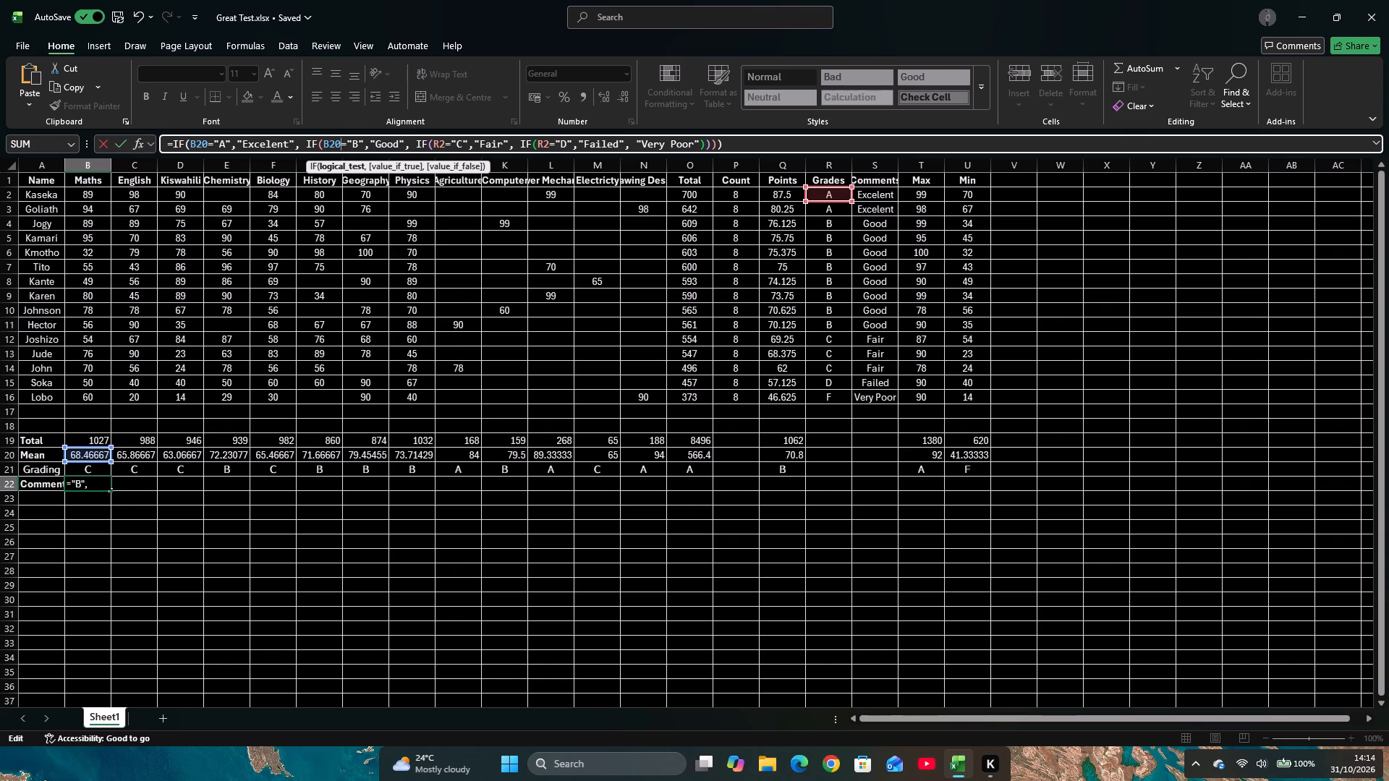
Replace R2 with B20 in the C and D grade tests of the B22 comment formula and commit it.
click(438, 145)
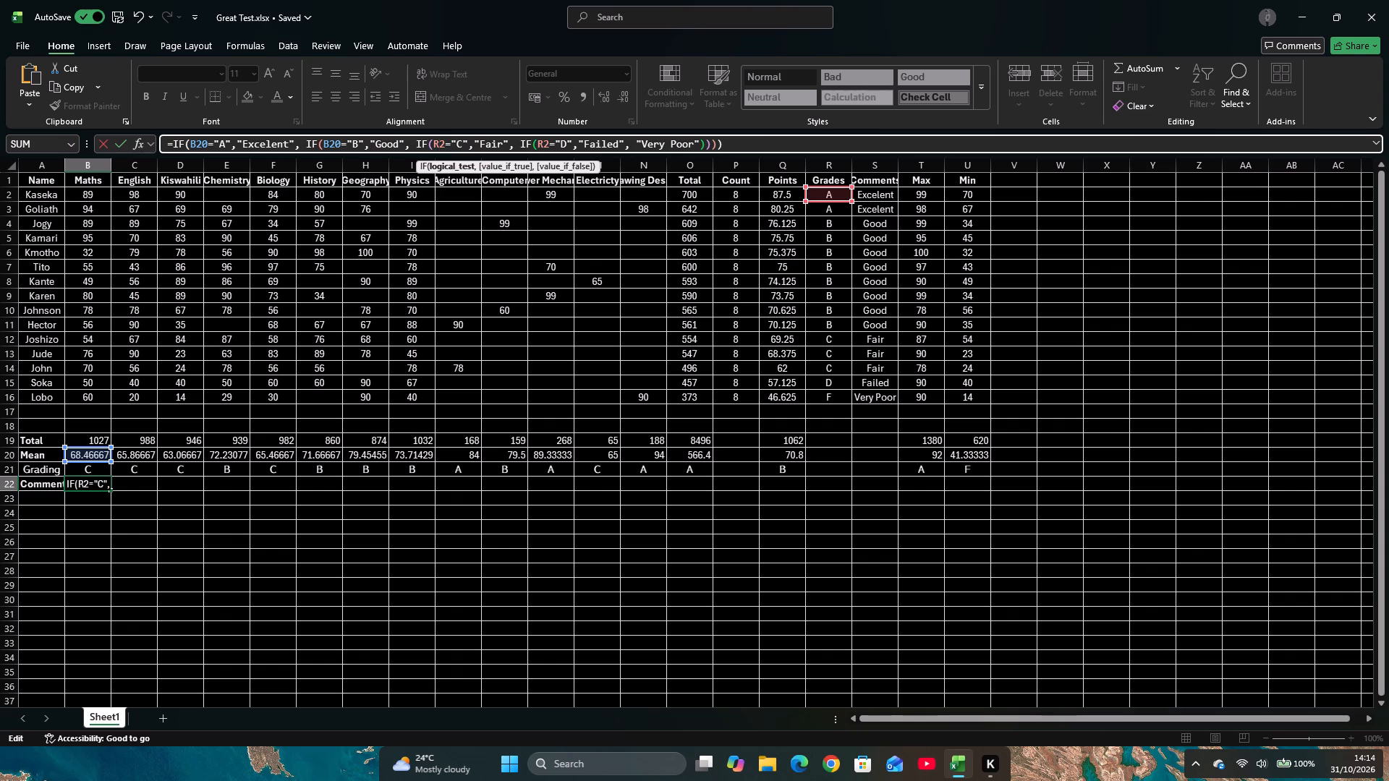
key(BackSpace)
key(b)
key(Right)
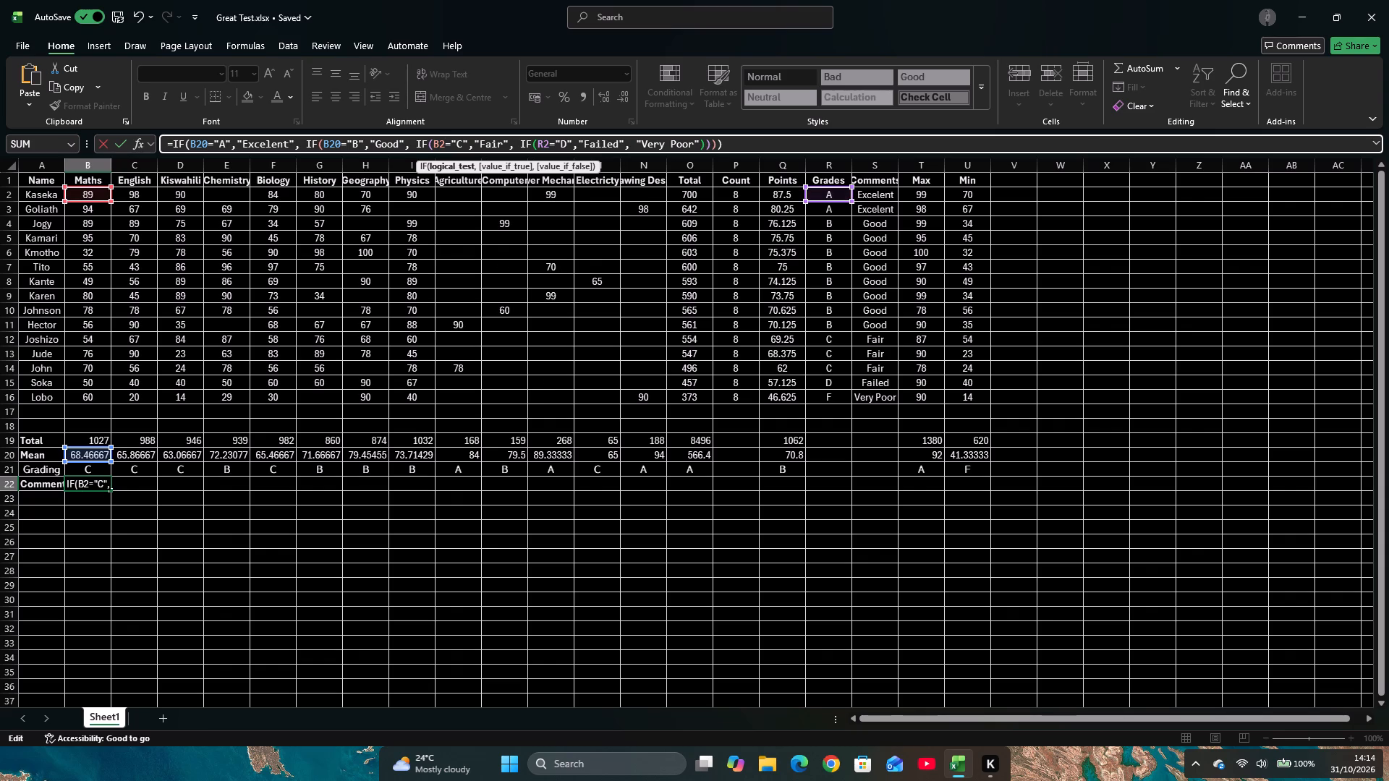
key(0)
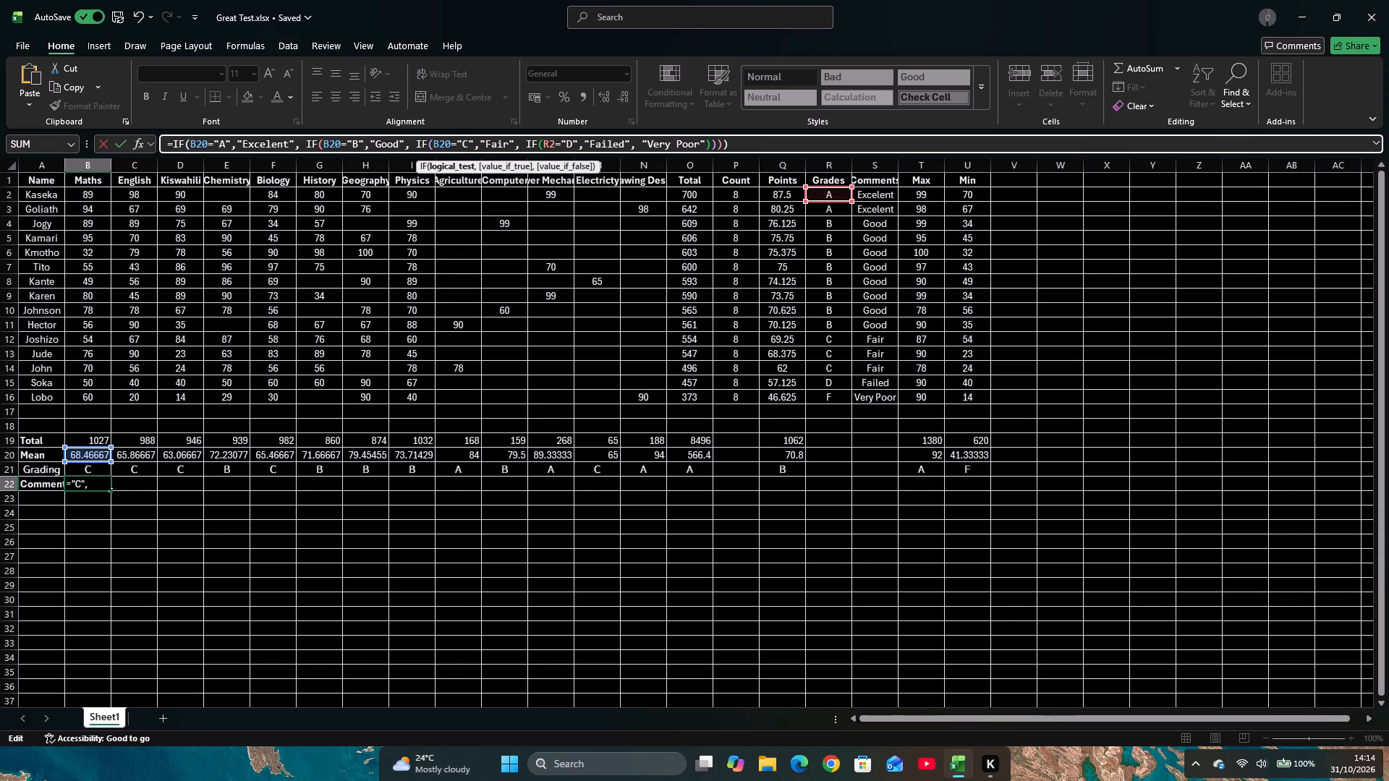
click(551, 145)
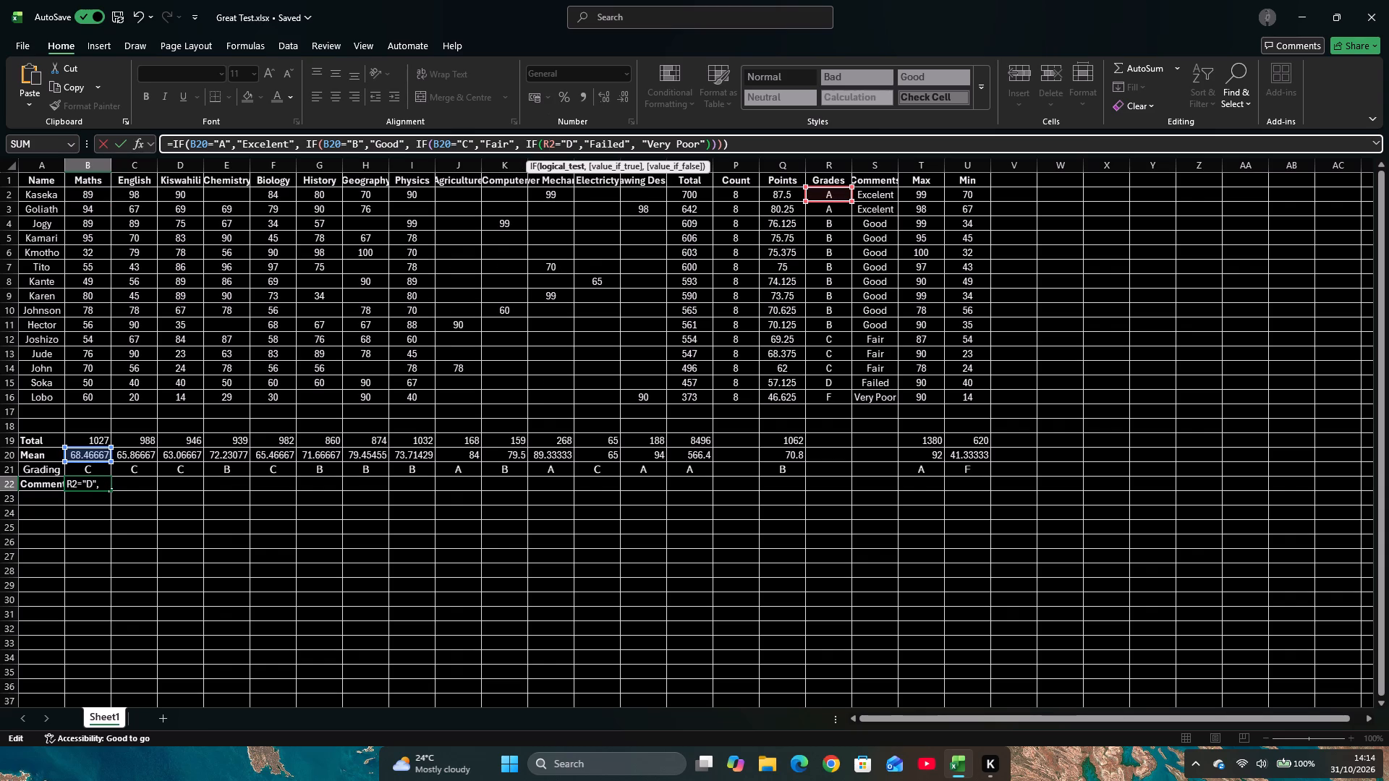
key(BackSpace)
key(b)
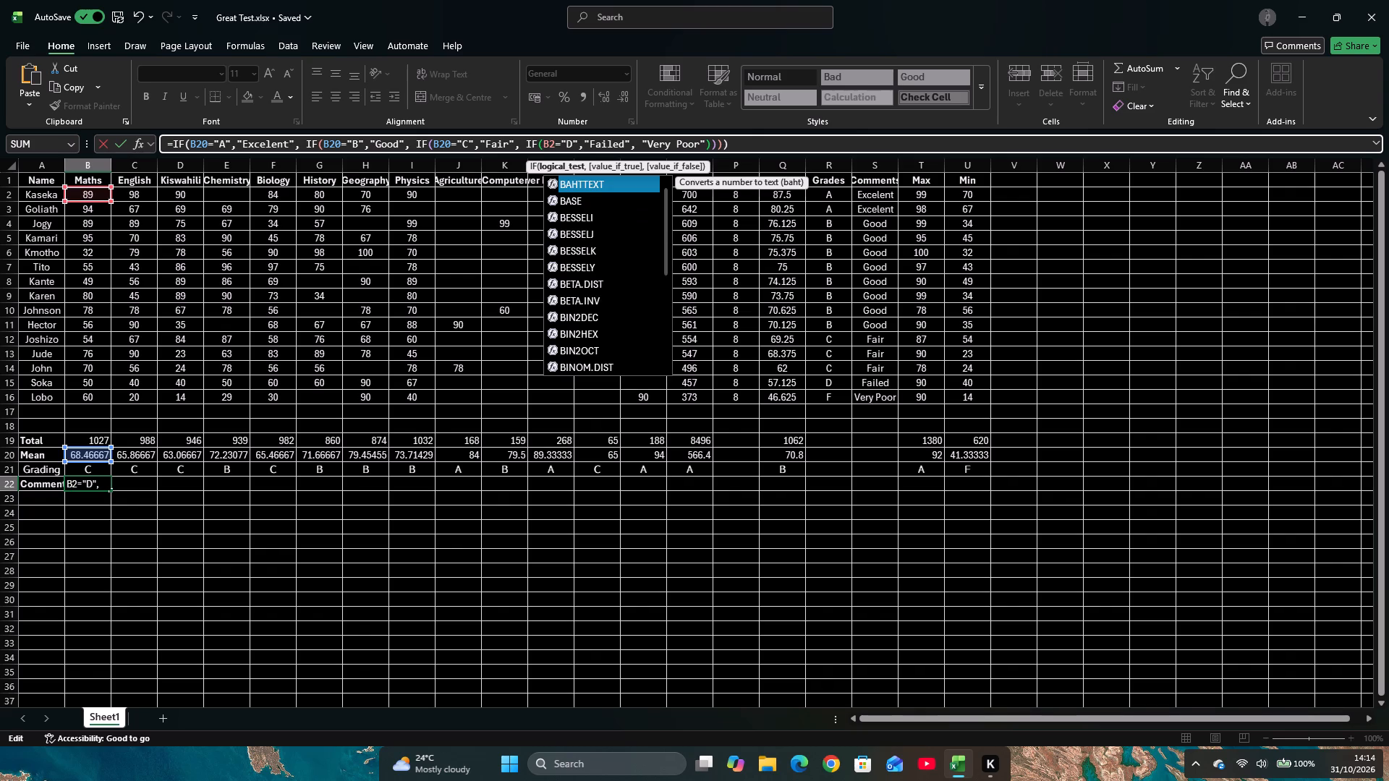
click(552, 140)
click(554, 142)
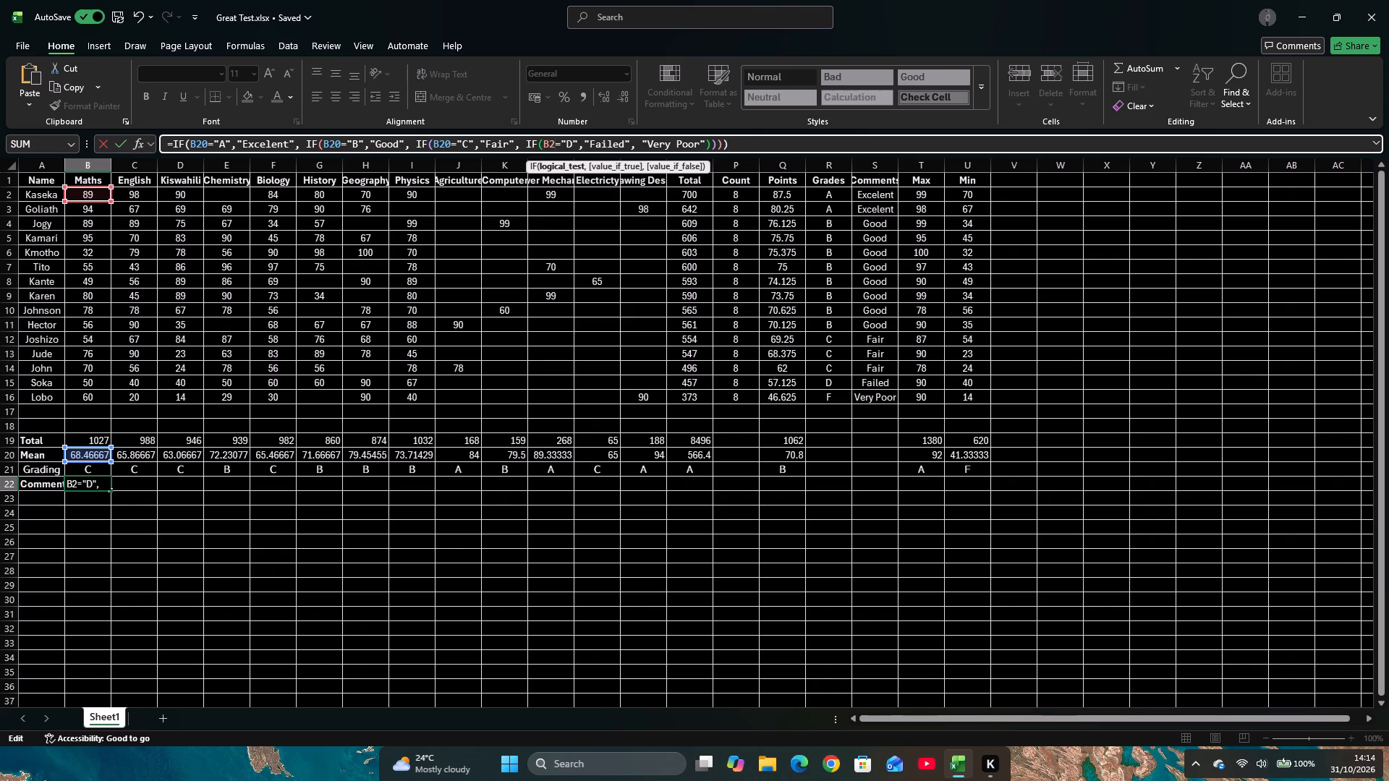
key(o)
key(BackSpace)
key(0)
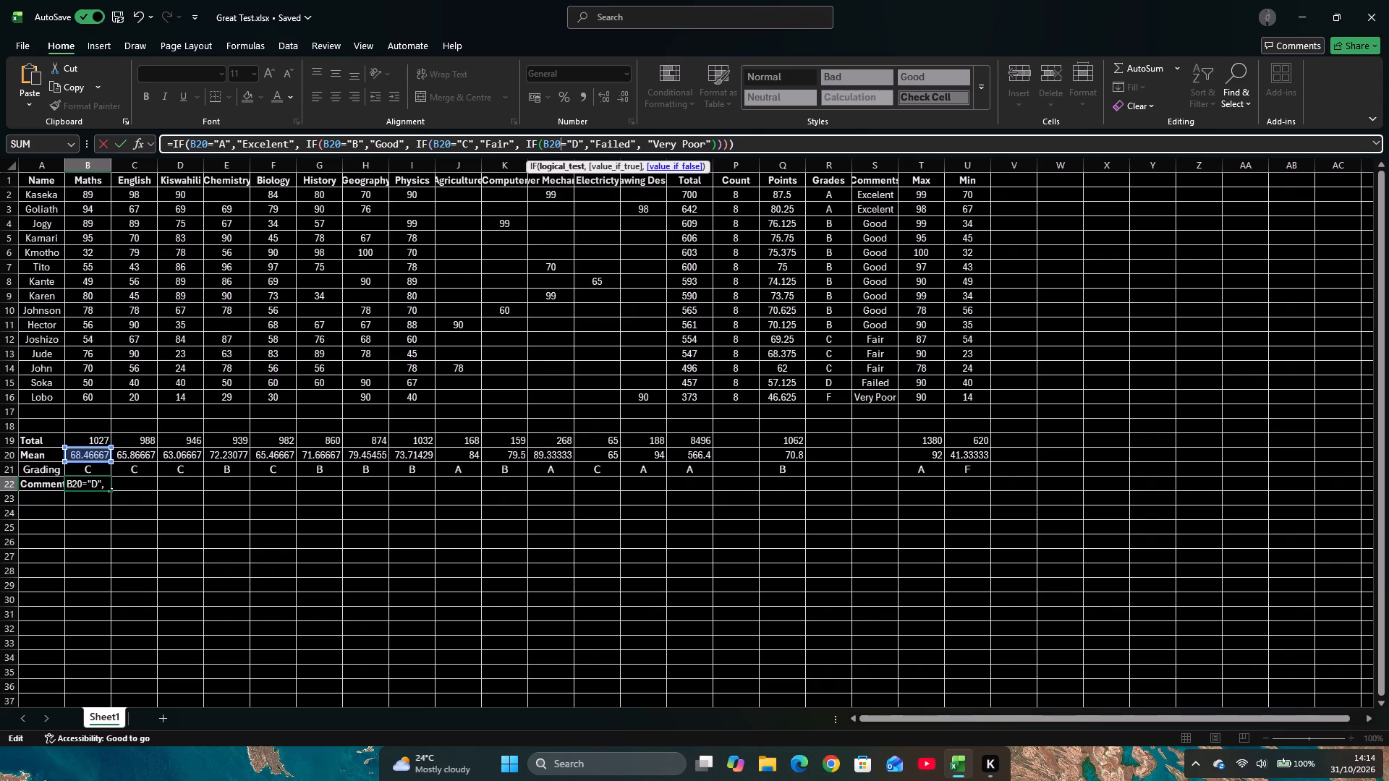
key(Return)
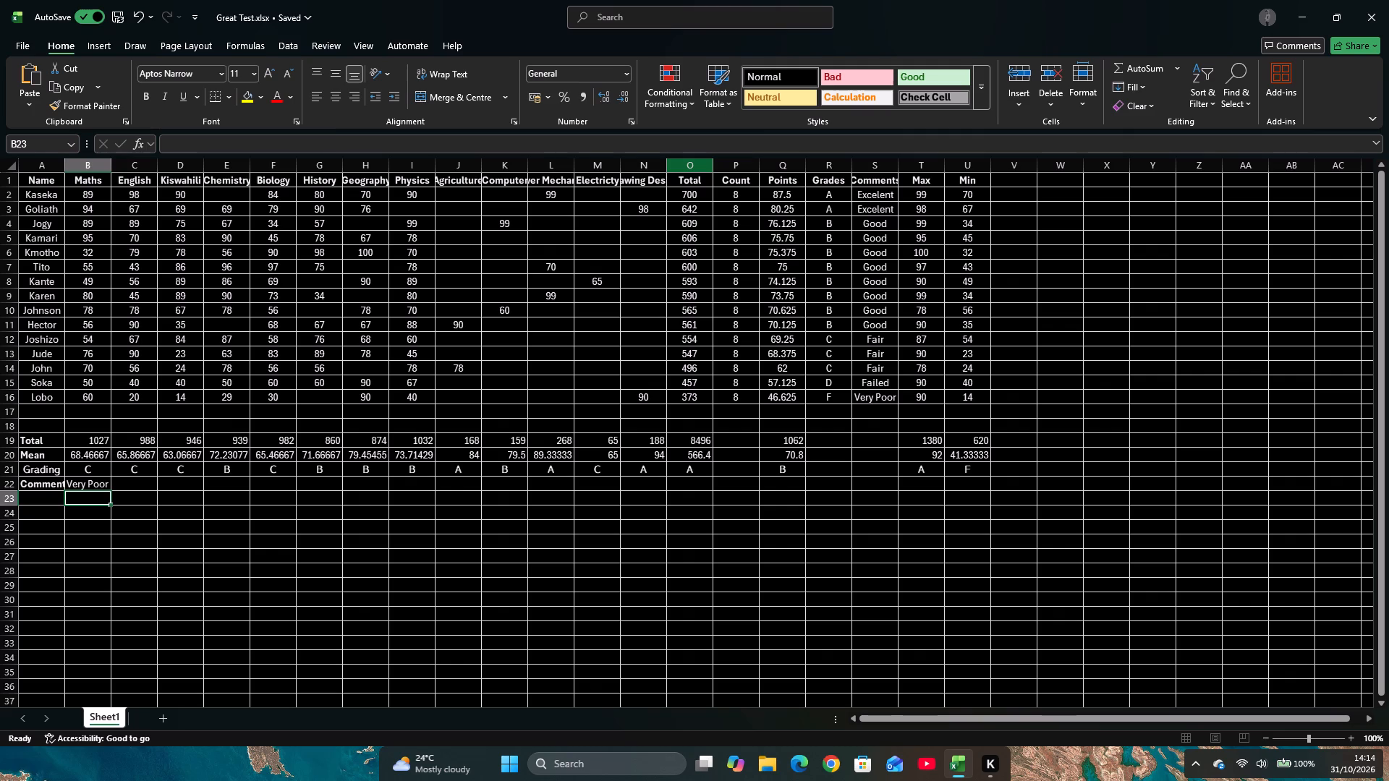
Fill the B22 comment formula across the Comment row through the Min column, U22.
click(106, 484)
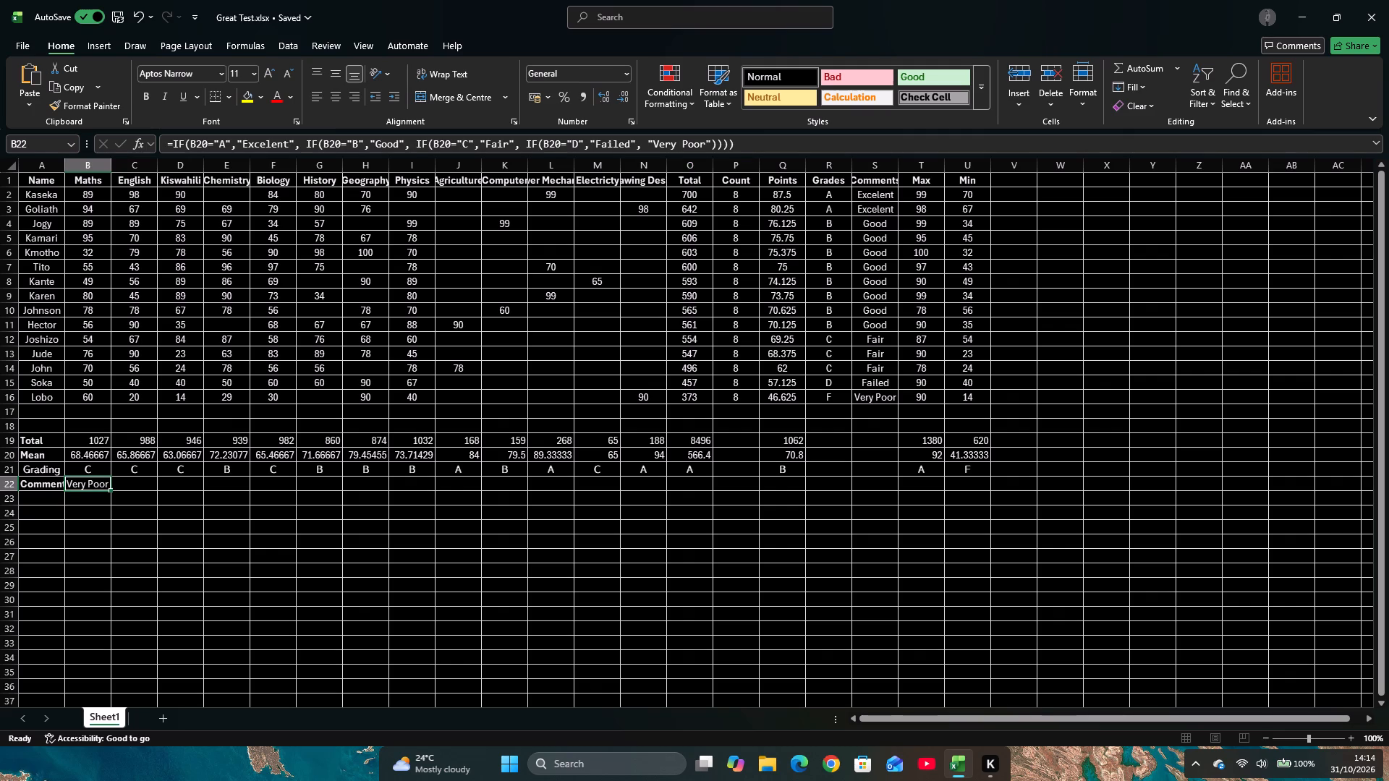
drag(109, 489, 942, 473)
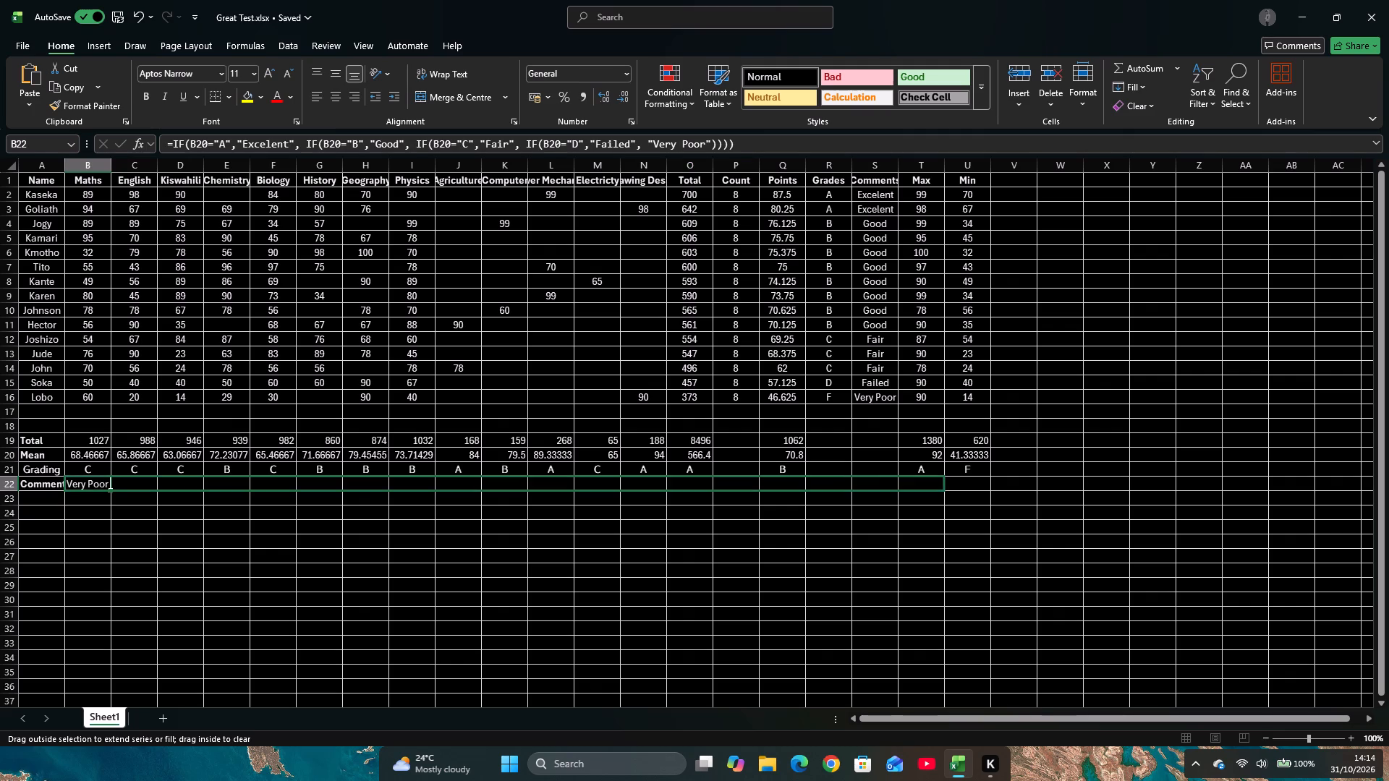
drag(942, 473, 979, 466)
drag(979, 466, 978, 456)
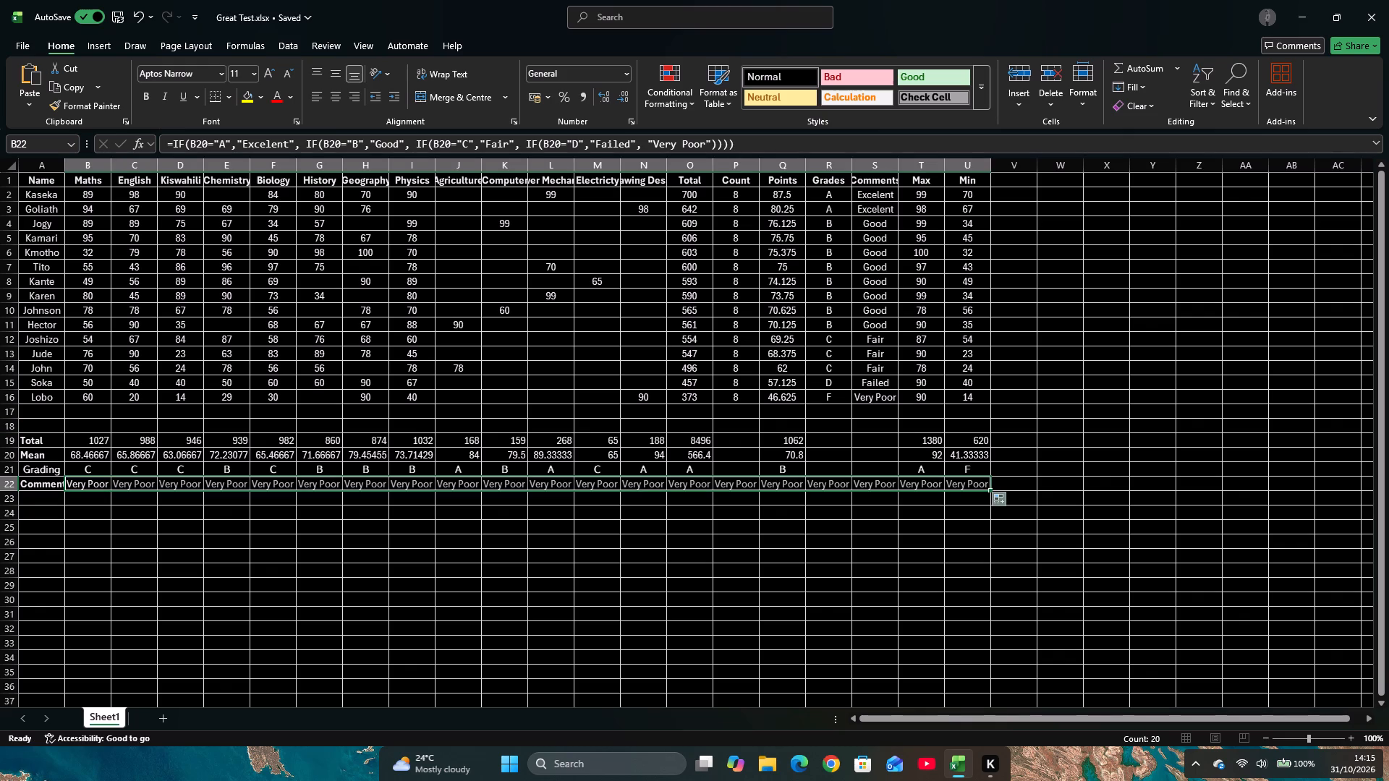
Change the reference in all four grade tests of the B22 comment formula to Grading cell B21 and commit it.
click(103, 486)
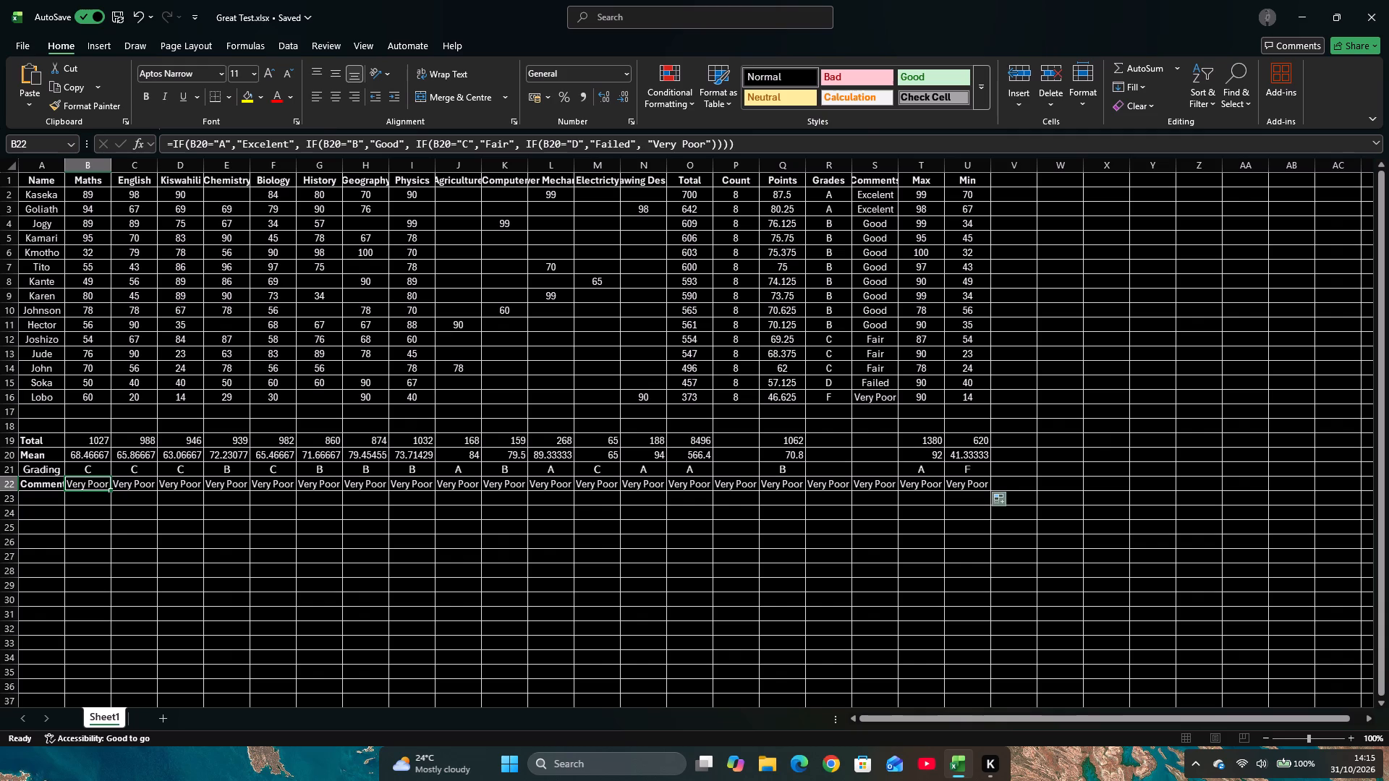
click(208, 142)
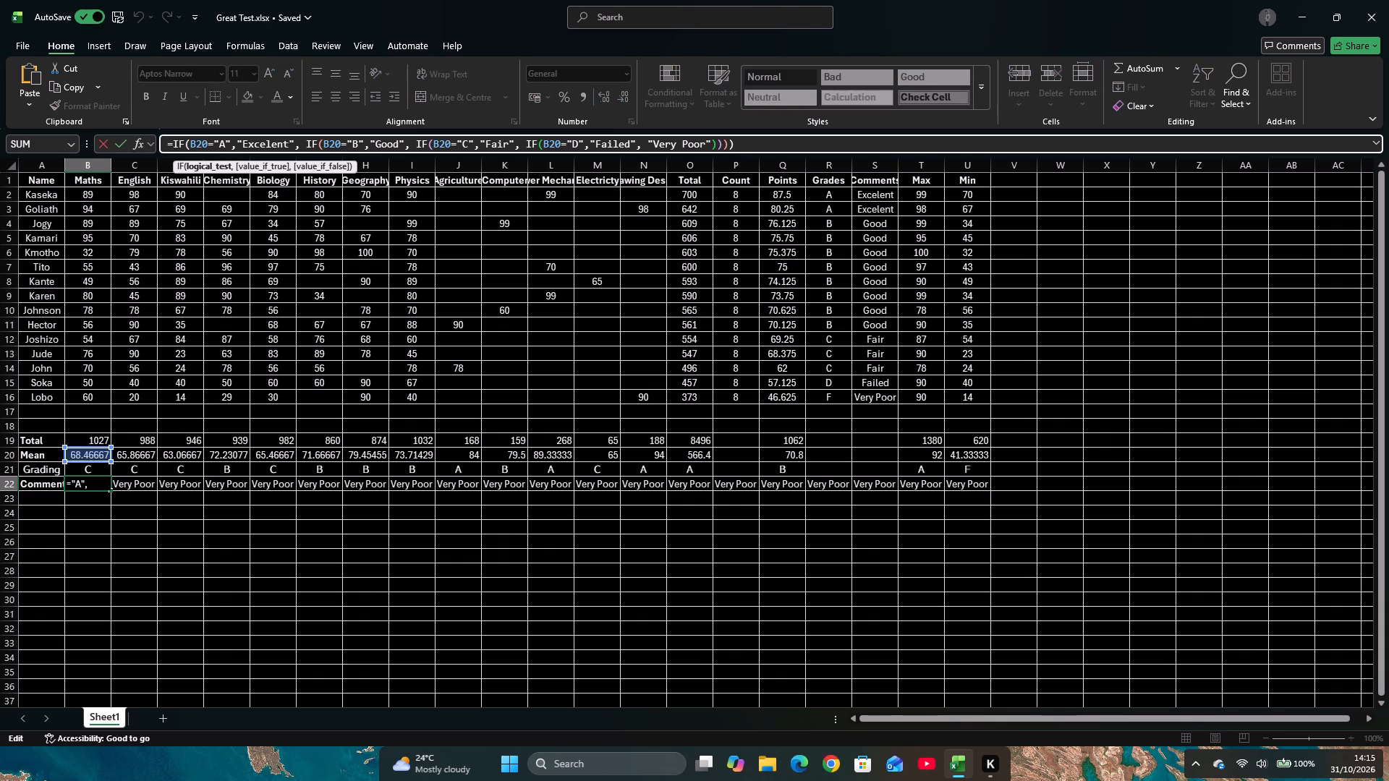
key(BackSpace)
key(1)
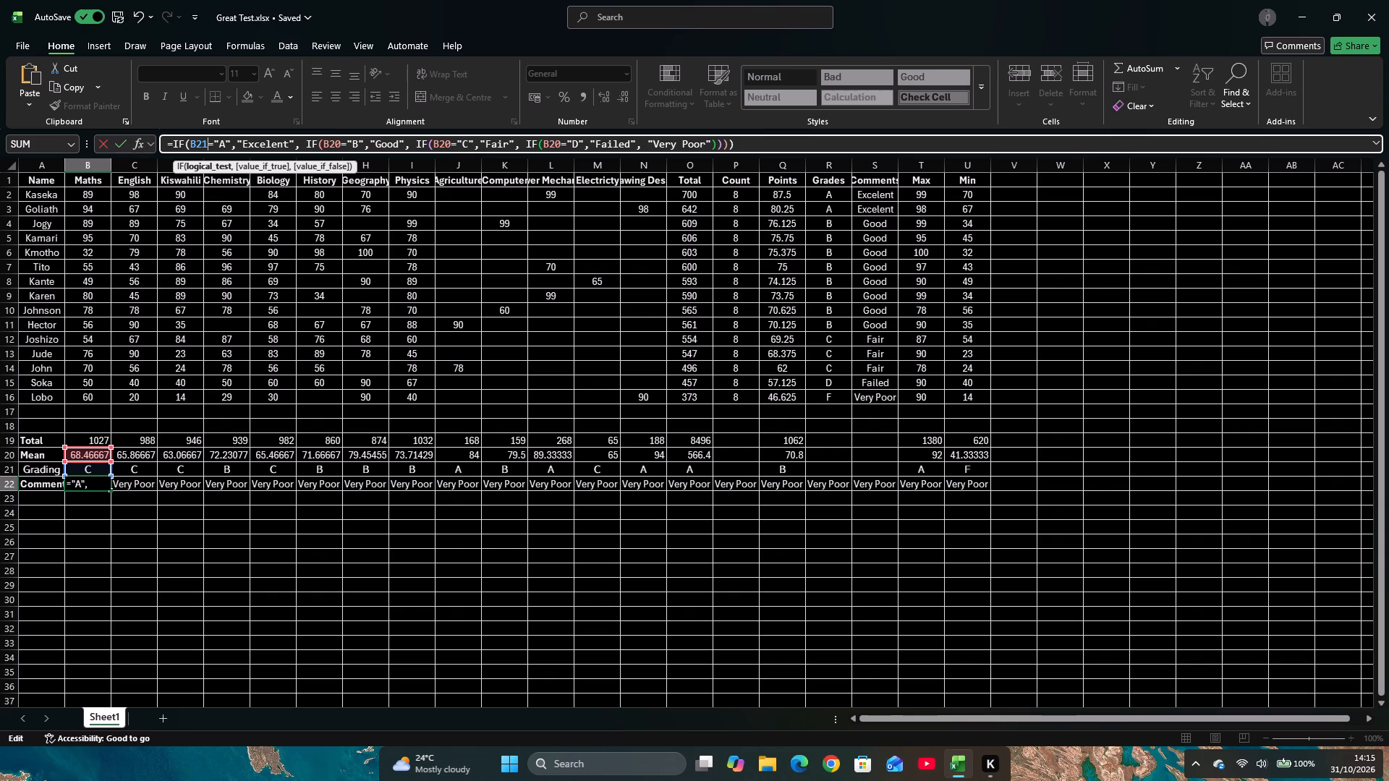
click(339, 146)
key(BackSpace)
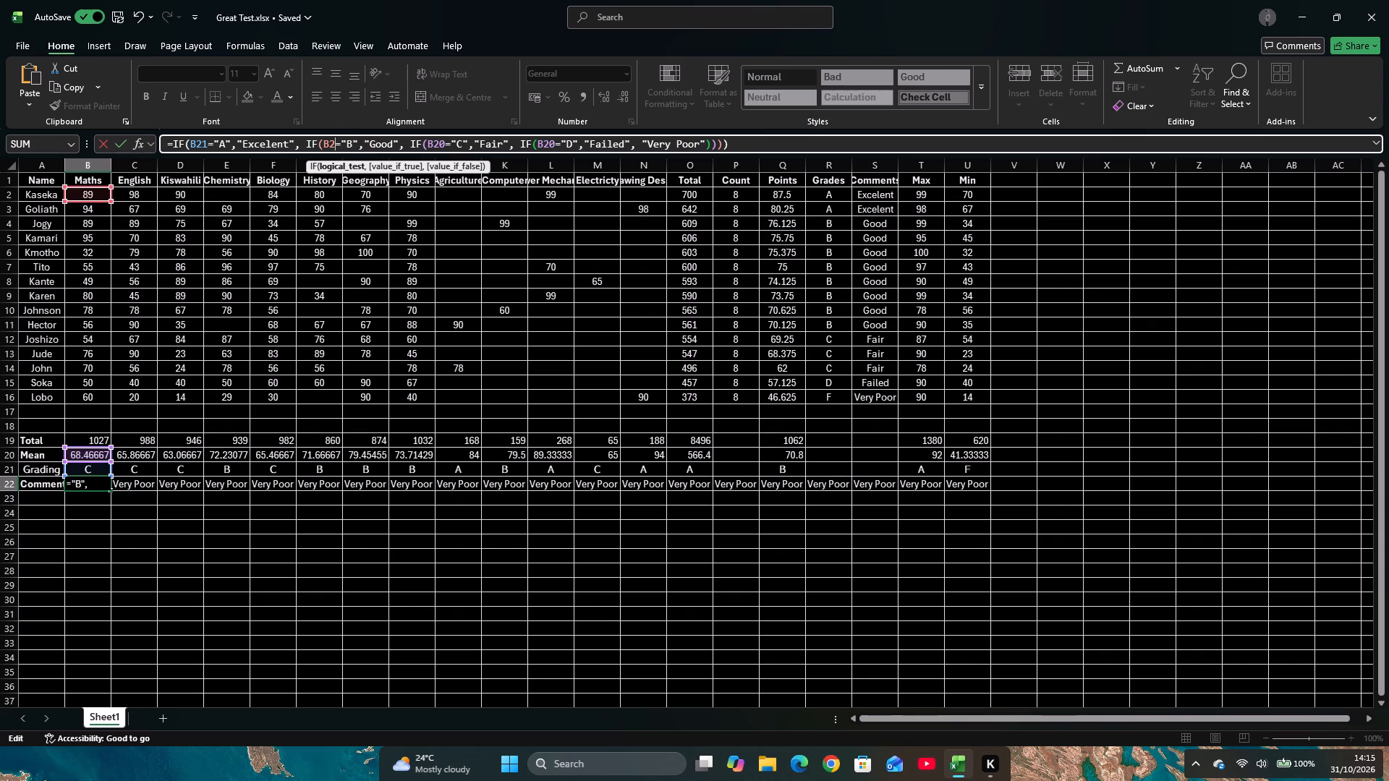
key(1)
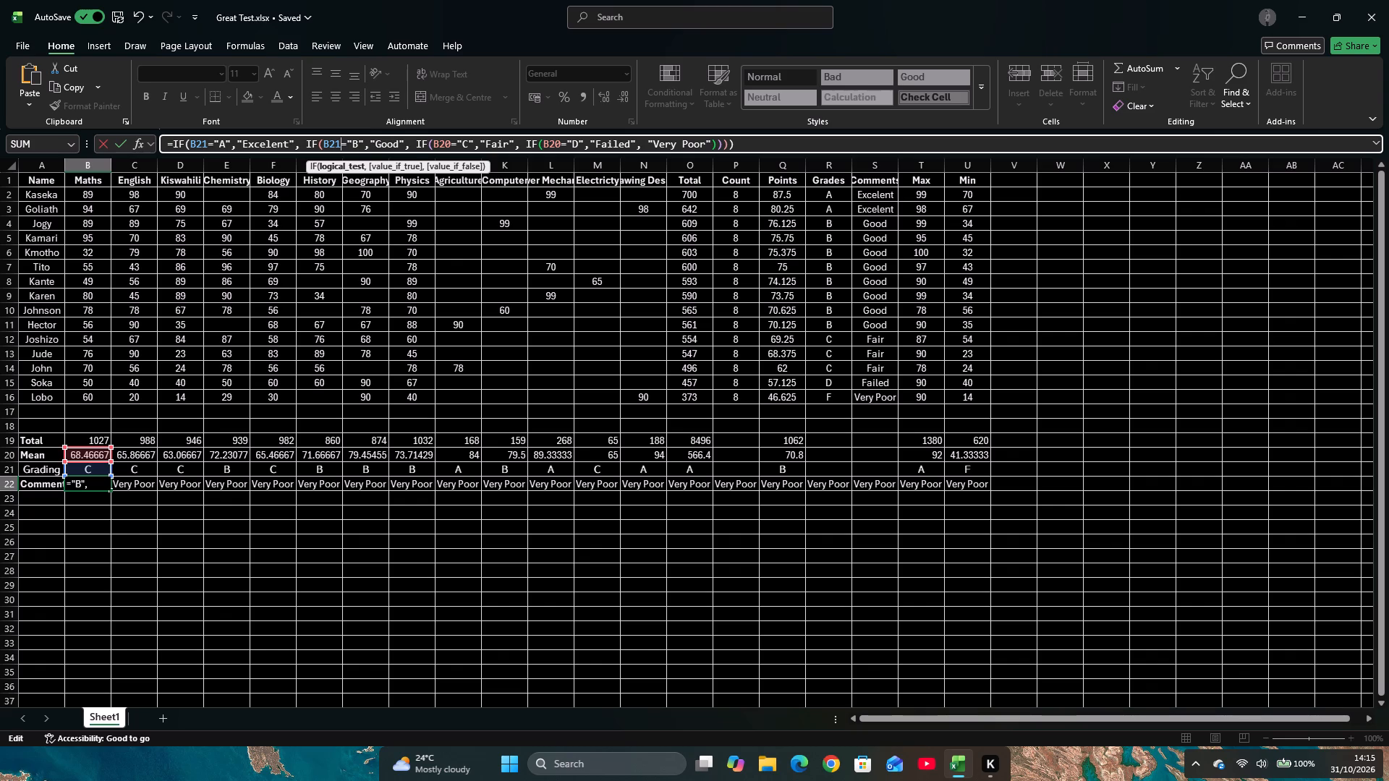
click(451, 142)
key(BackSpace)
key(1)
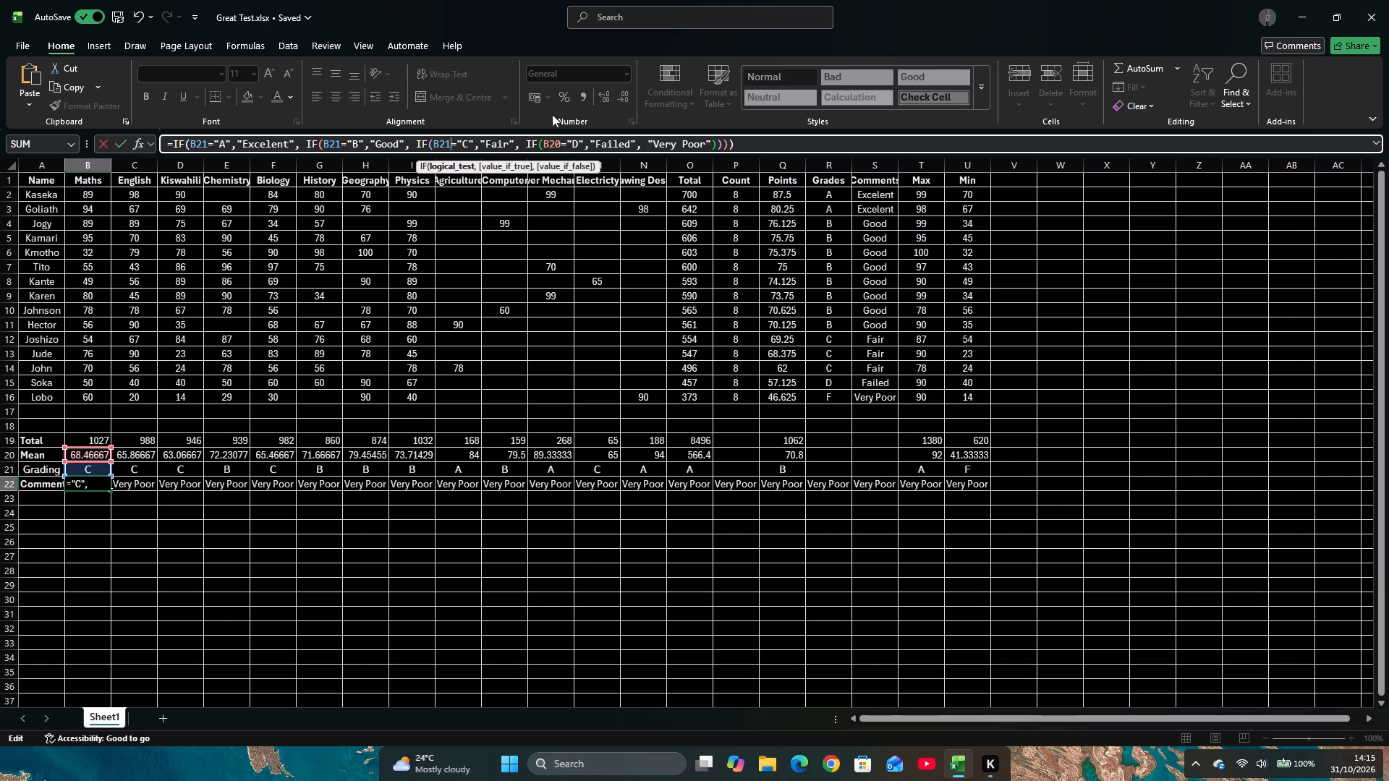
click(561, 141)
key(BackSpace)
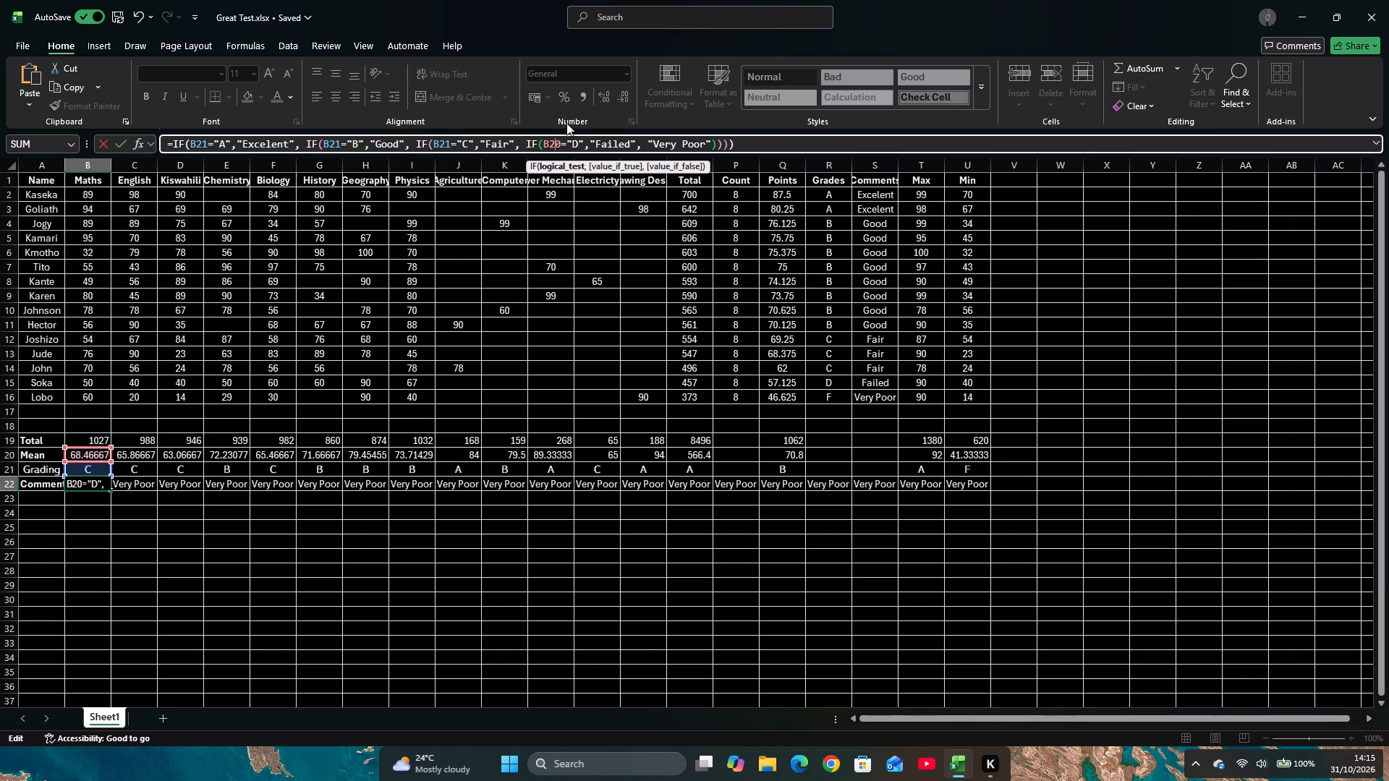
key(1)
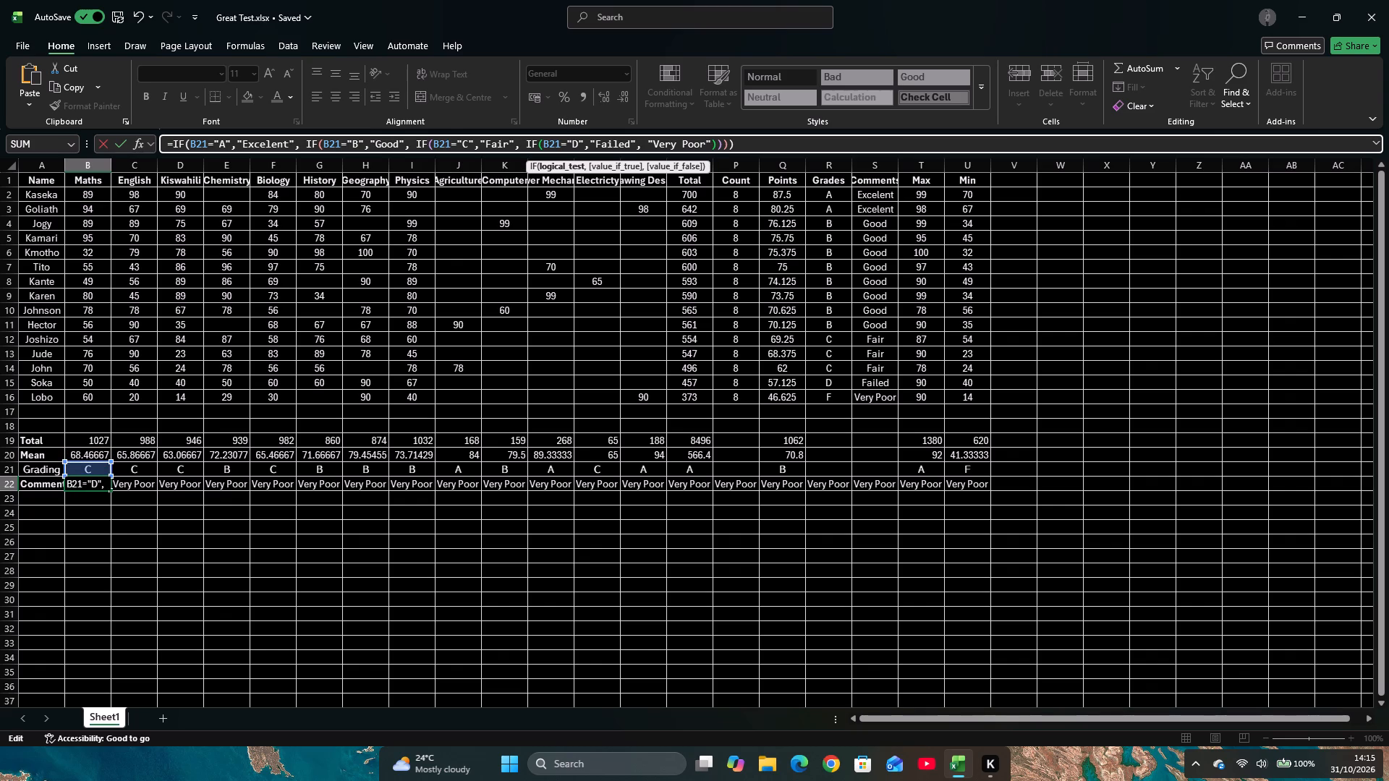
key(Return)
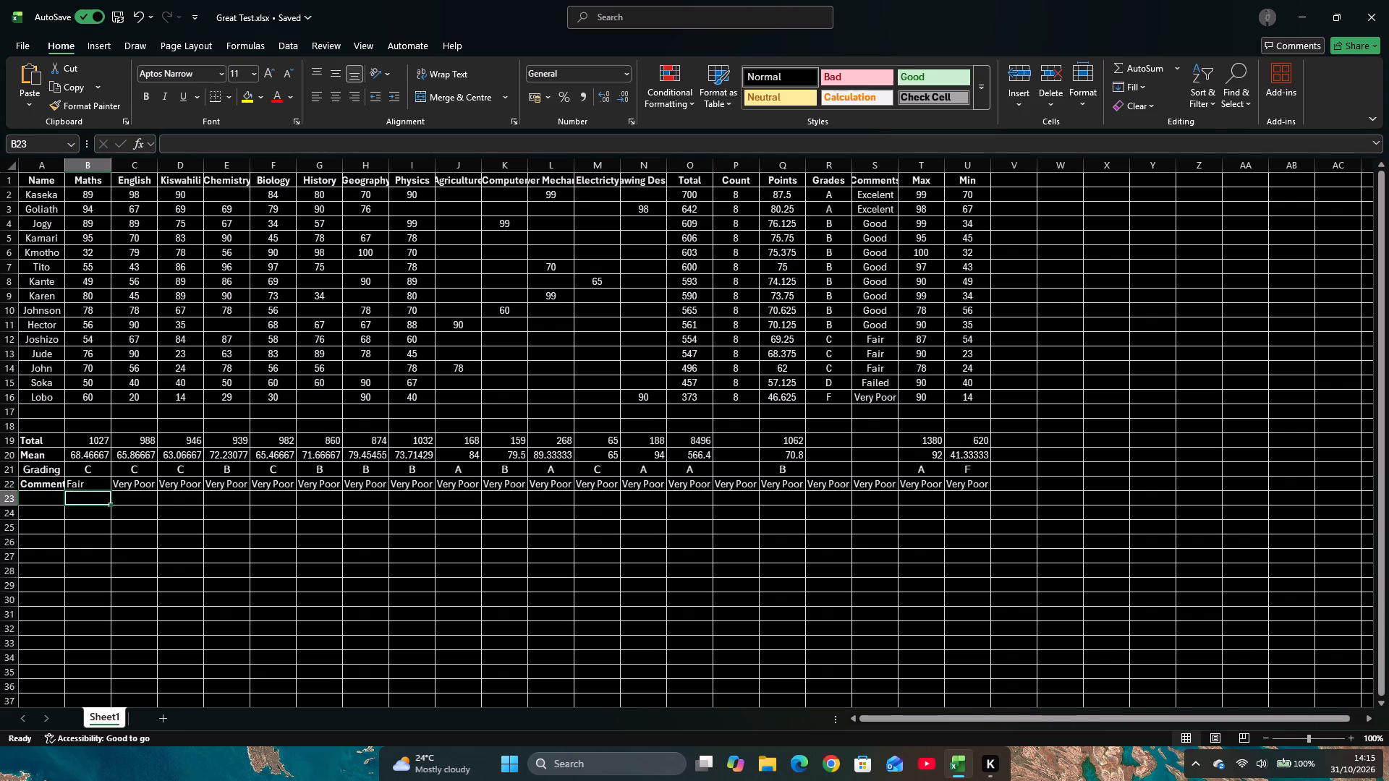
Fill the corrected B22 comment formula across the Comment row through U22.
click(107, 490)
click(90, 490)
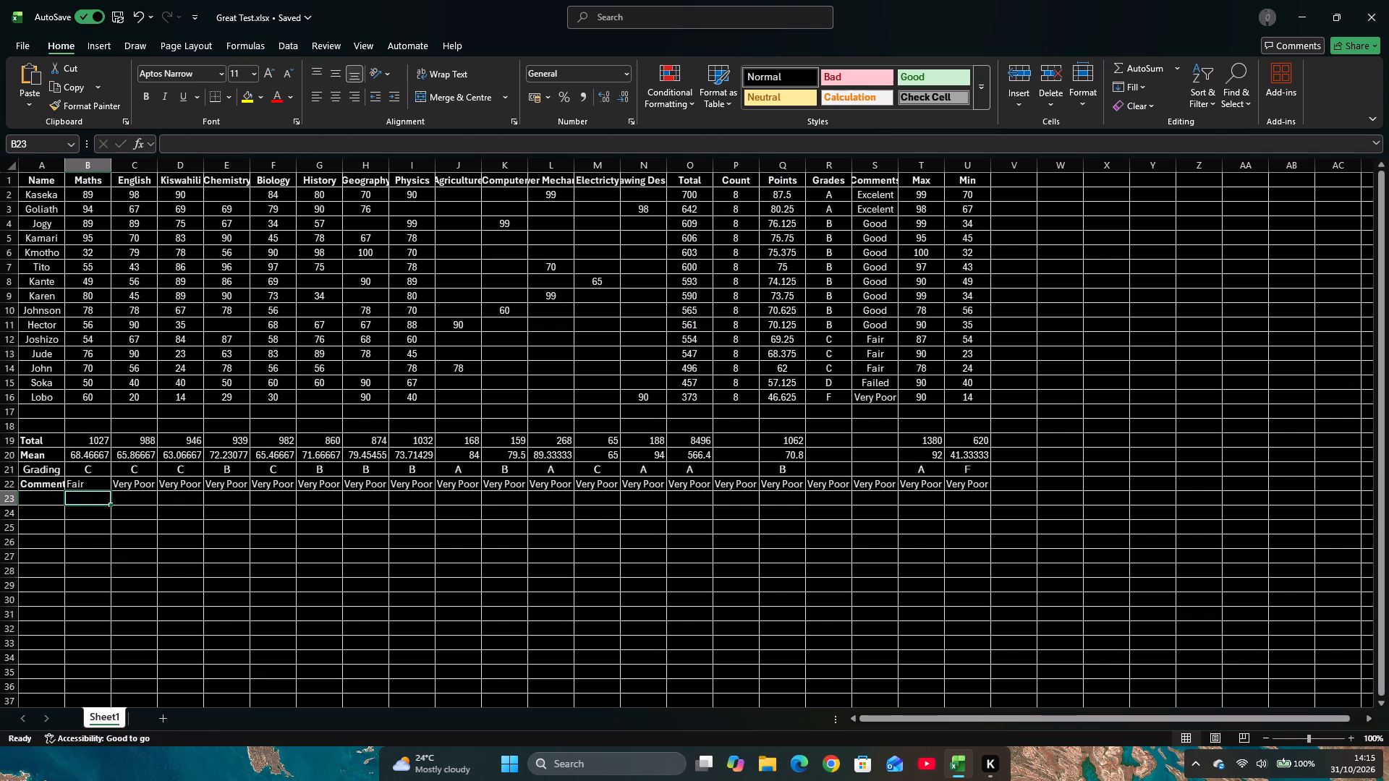
click(95, 486)
drag(110, 490, 328, 487)
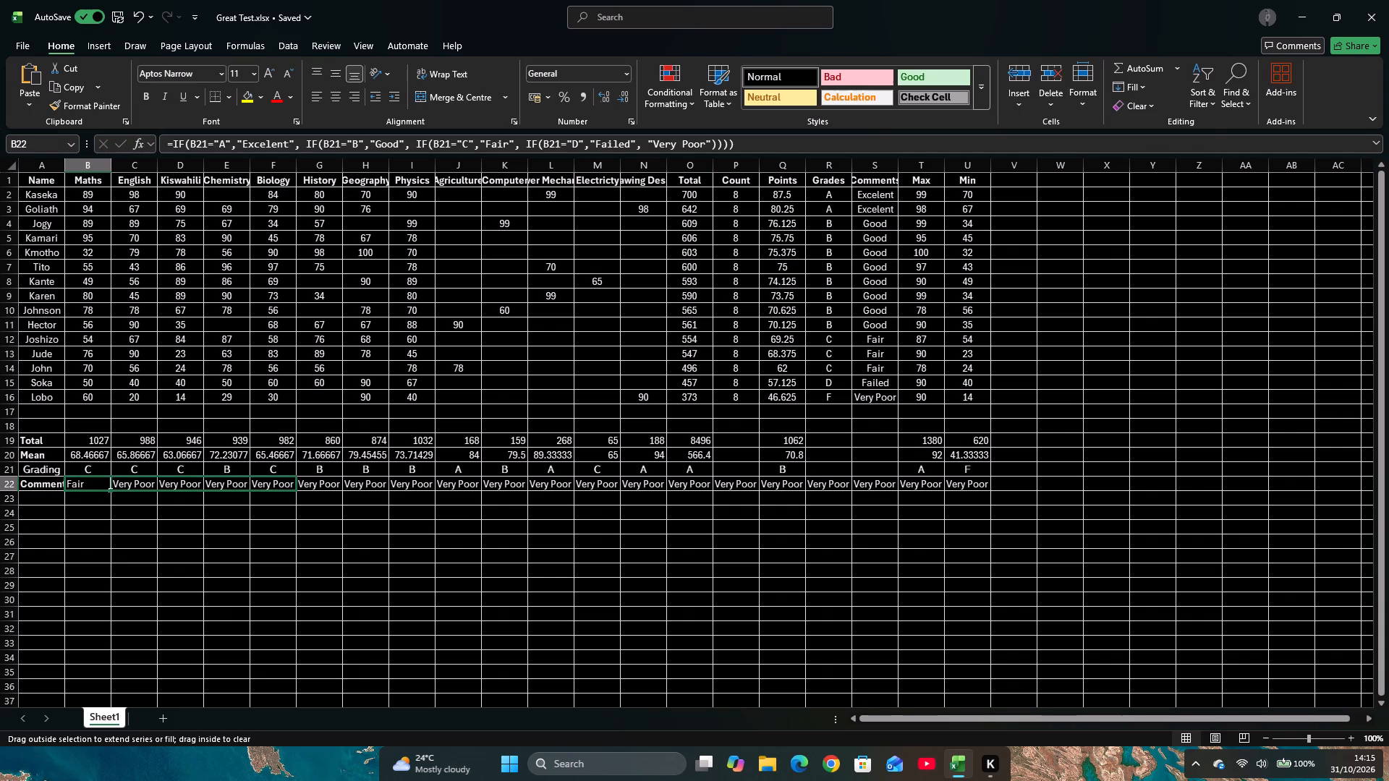
drag(328, 487, 997, 475)
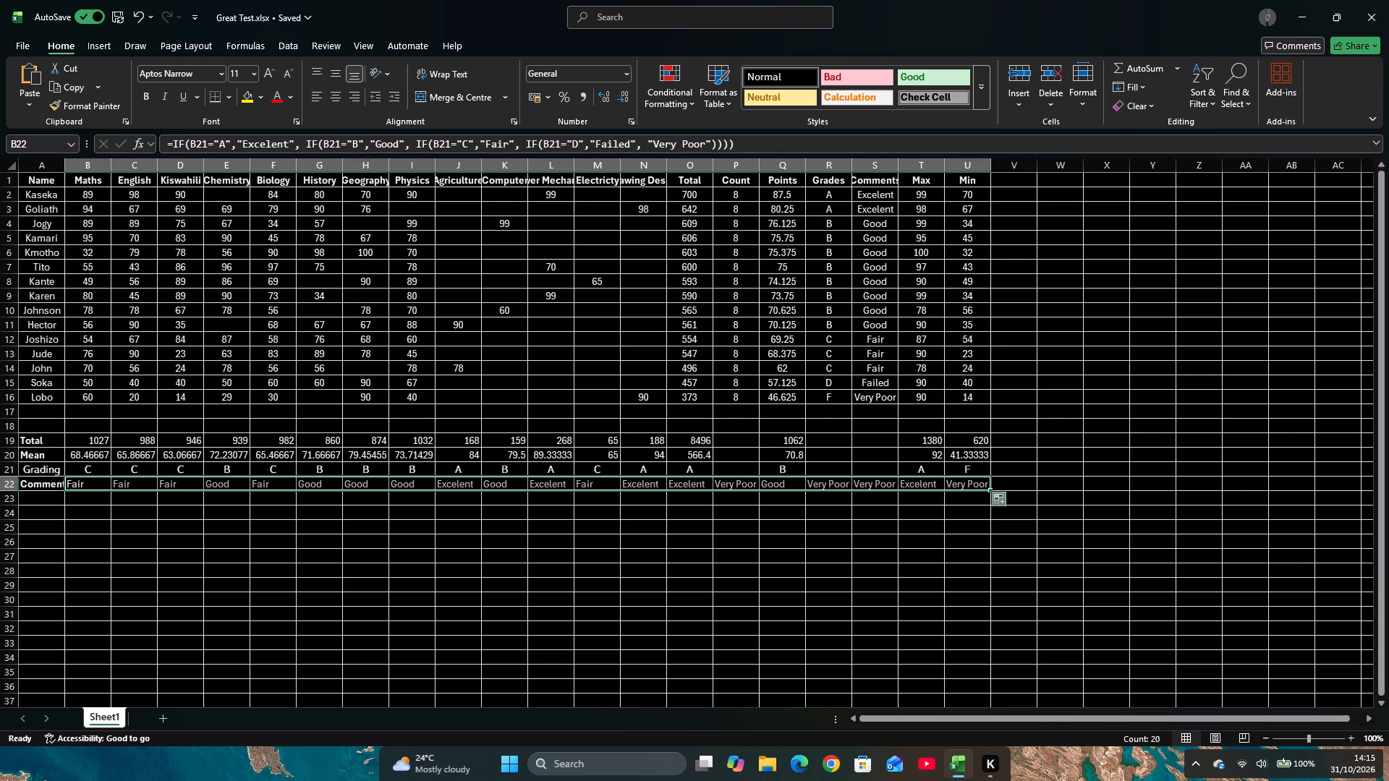
Clear the Comment row cells under Count, Grades and Comments: P22, R22 and S22.
click(928, 487)
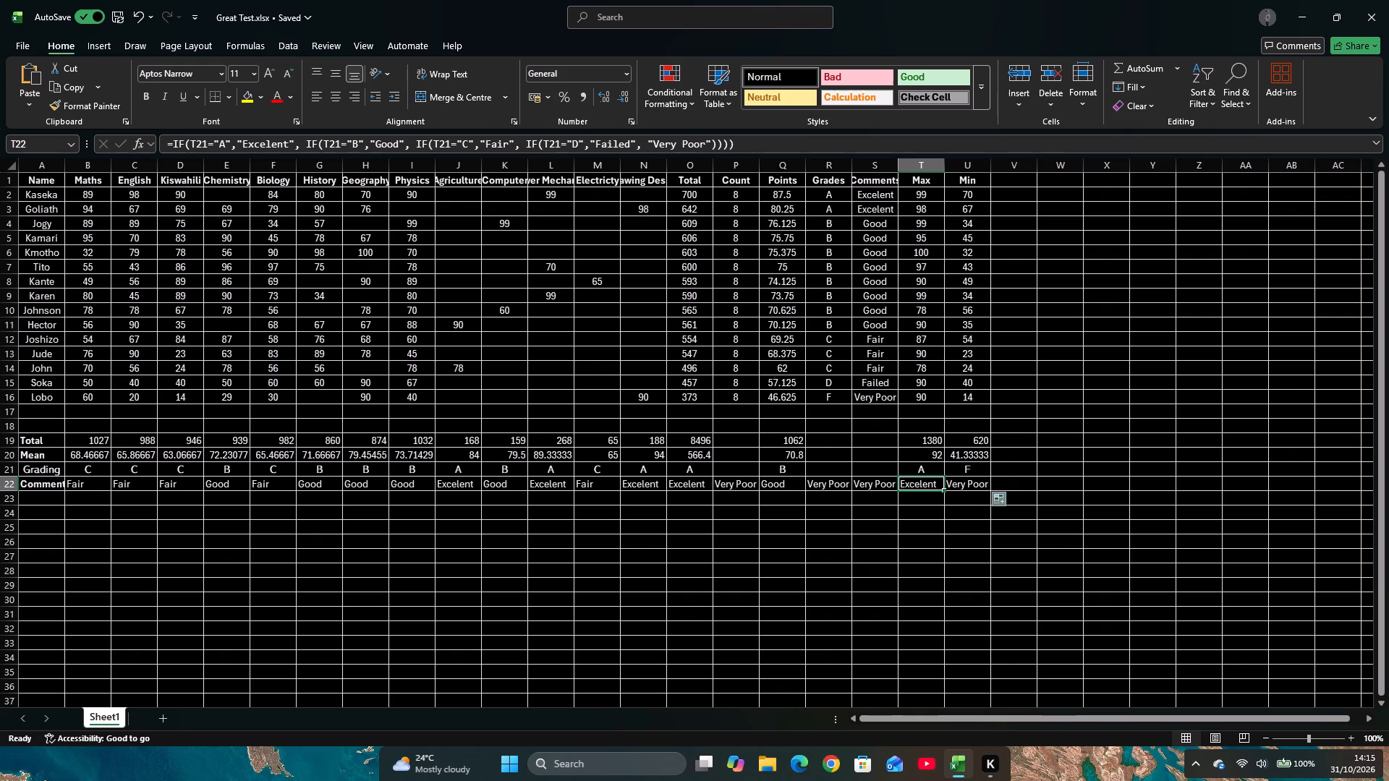
click(731, 488)
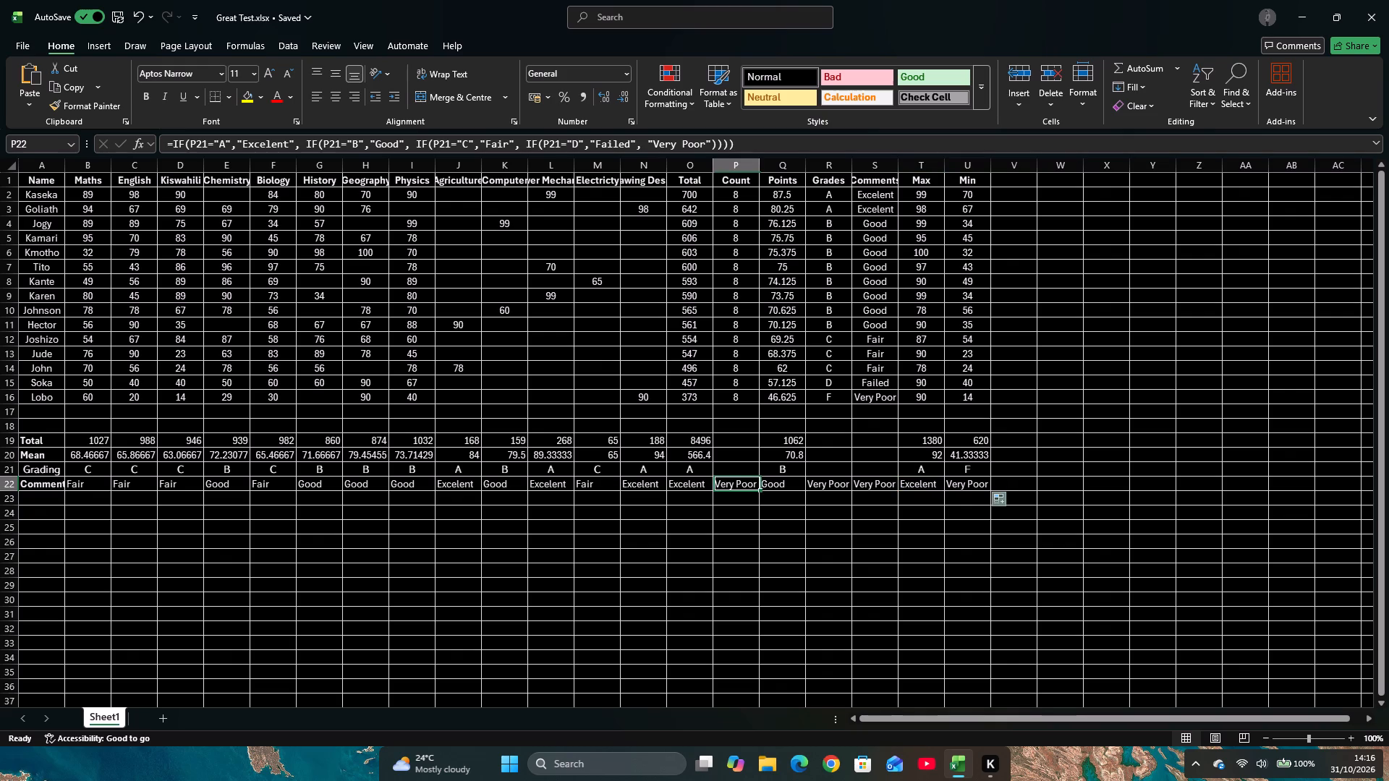
key(BackSpace)
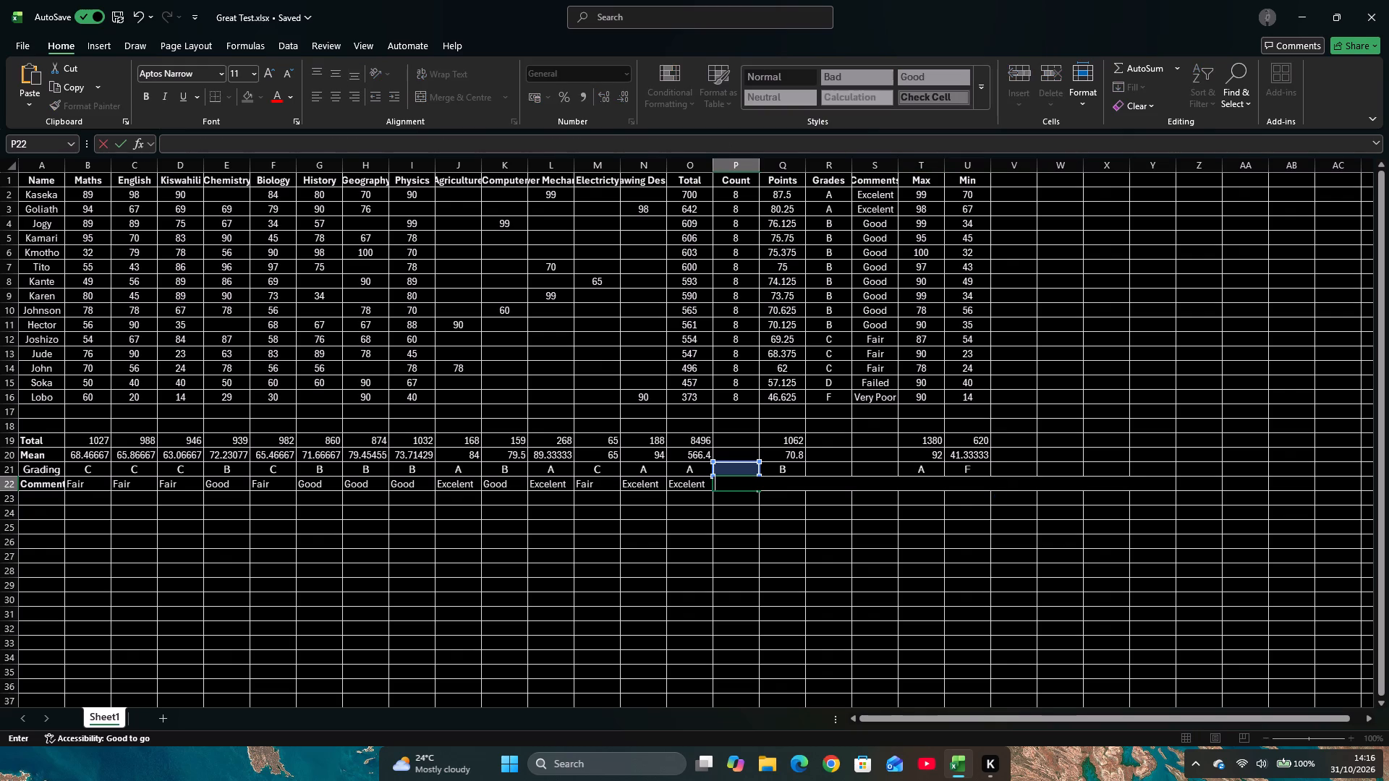
click(773, 483)
click(778, 499)
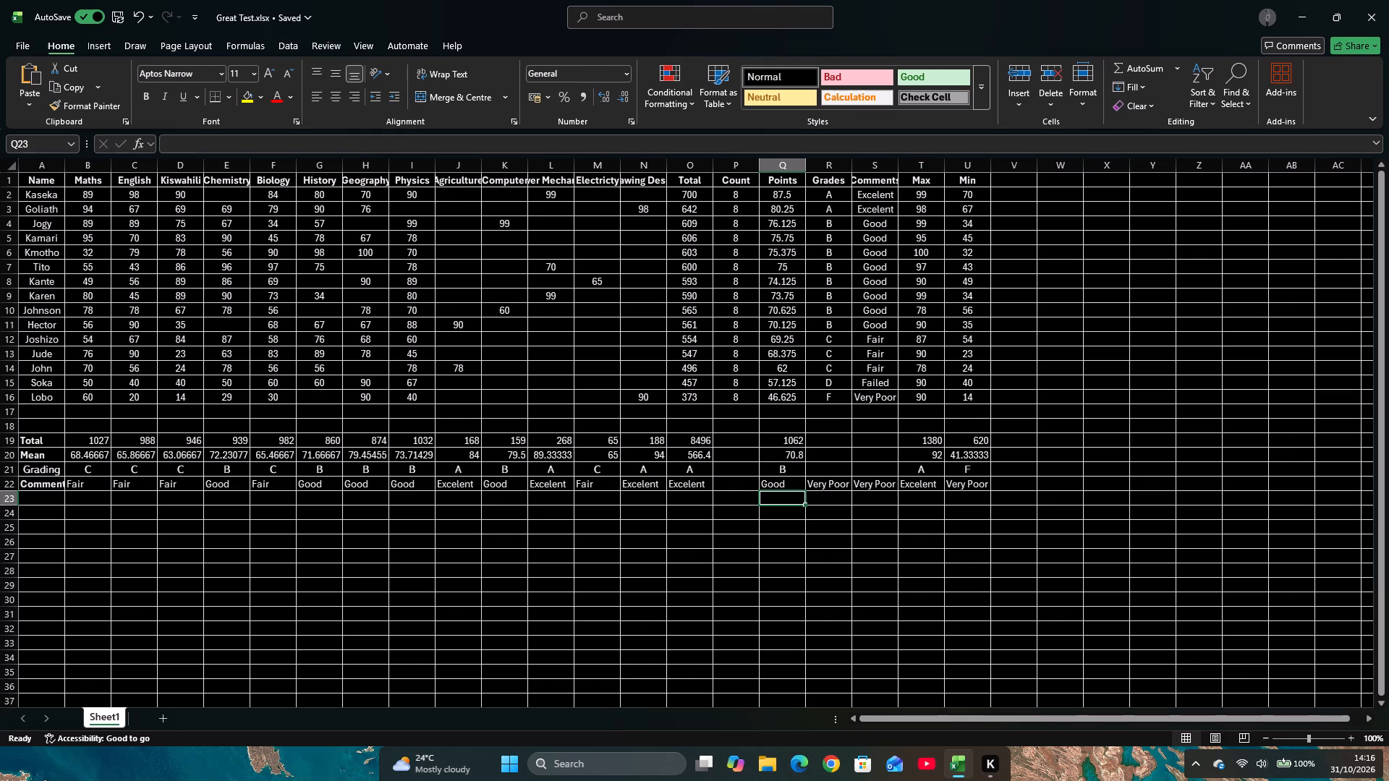
click(831, 487)
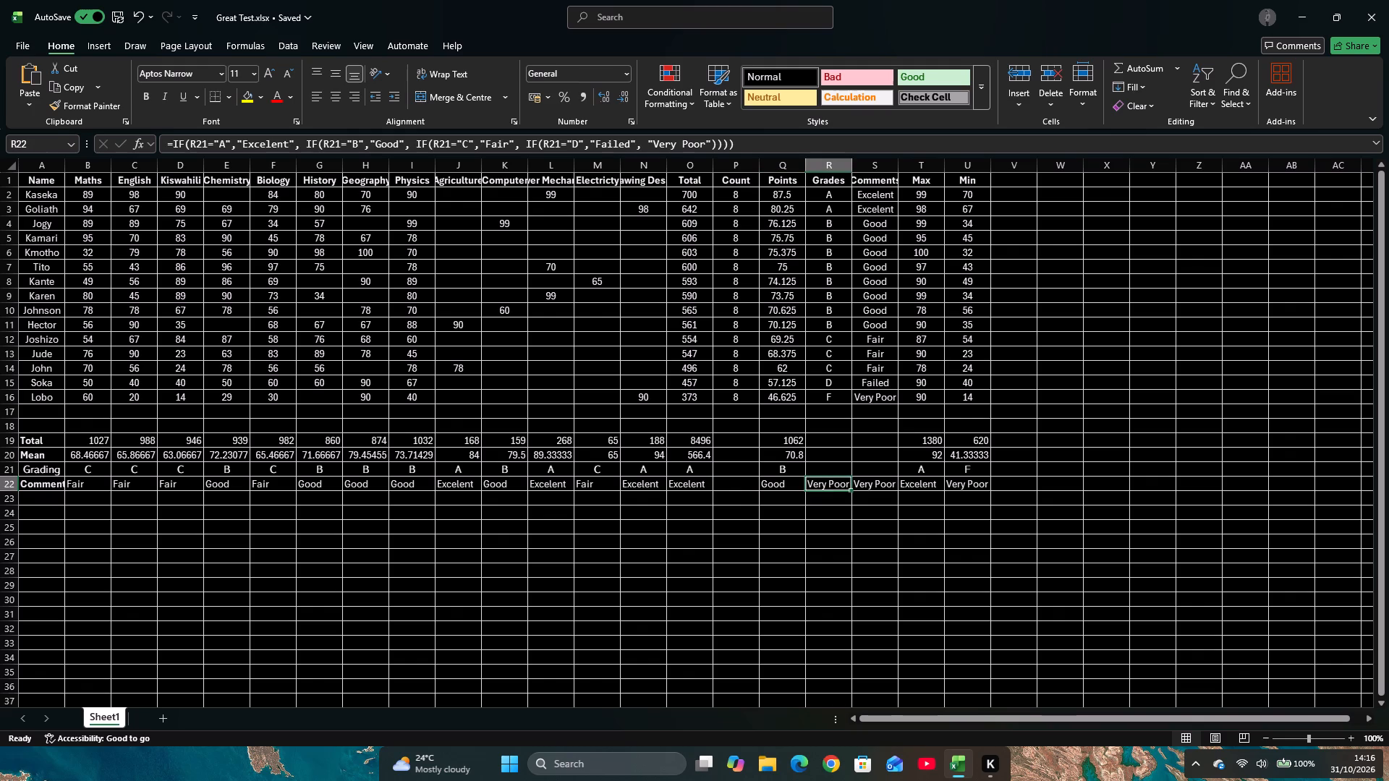
key(BackSpace)
click(875, 500)
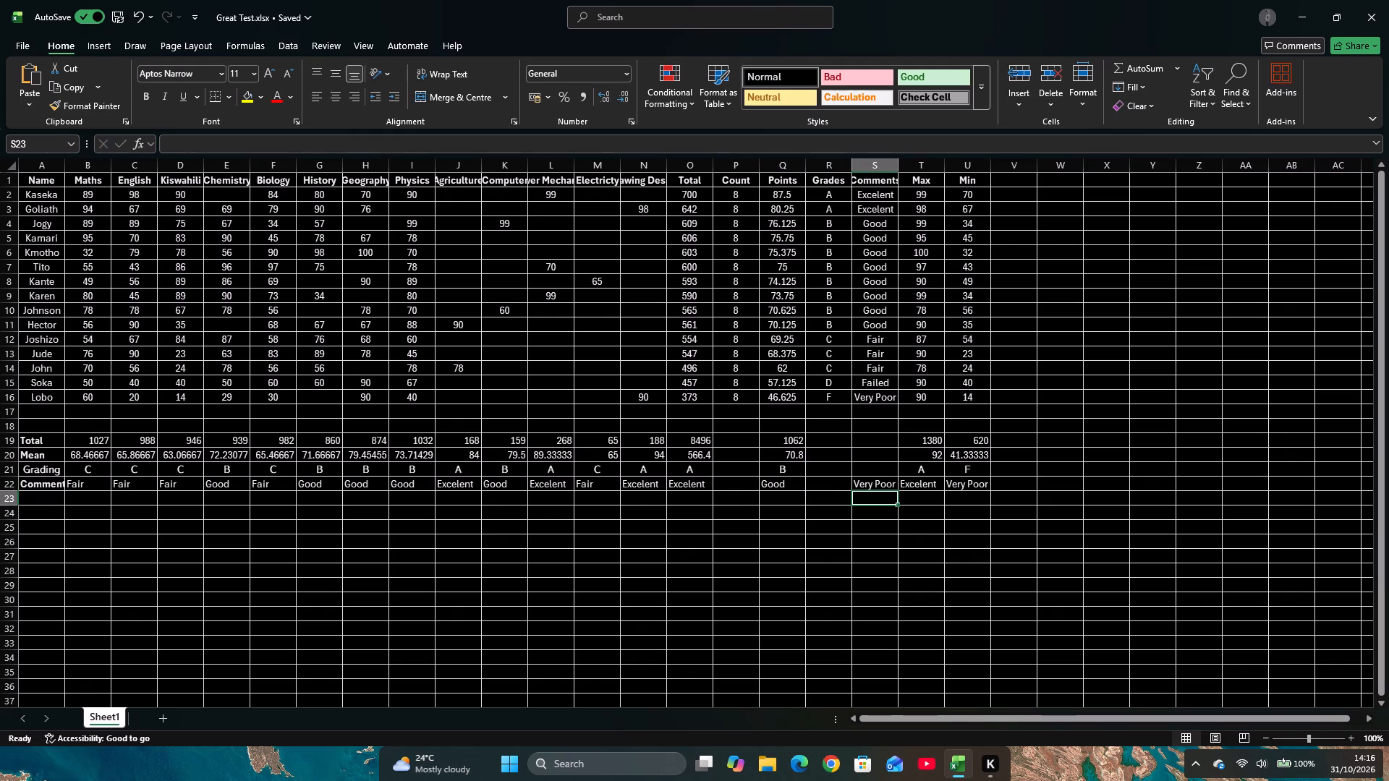
click(875, 489)
click(877, 485)
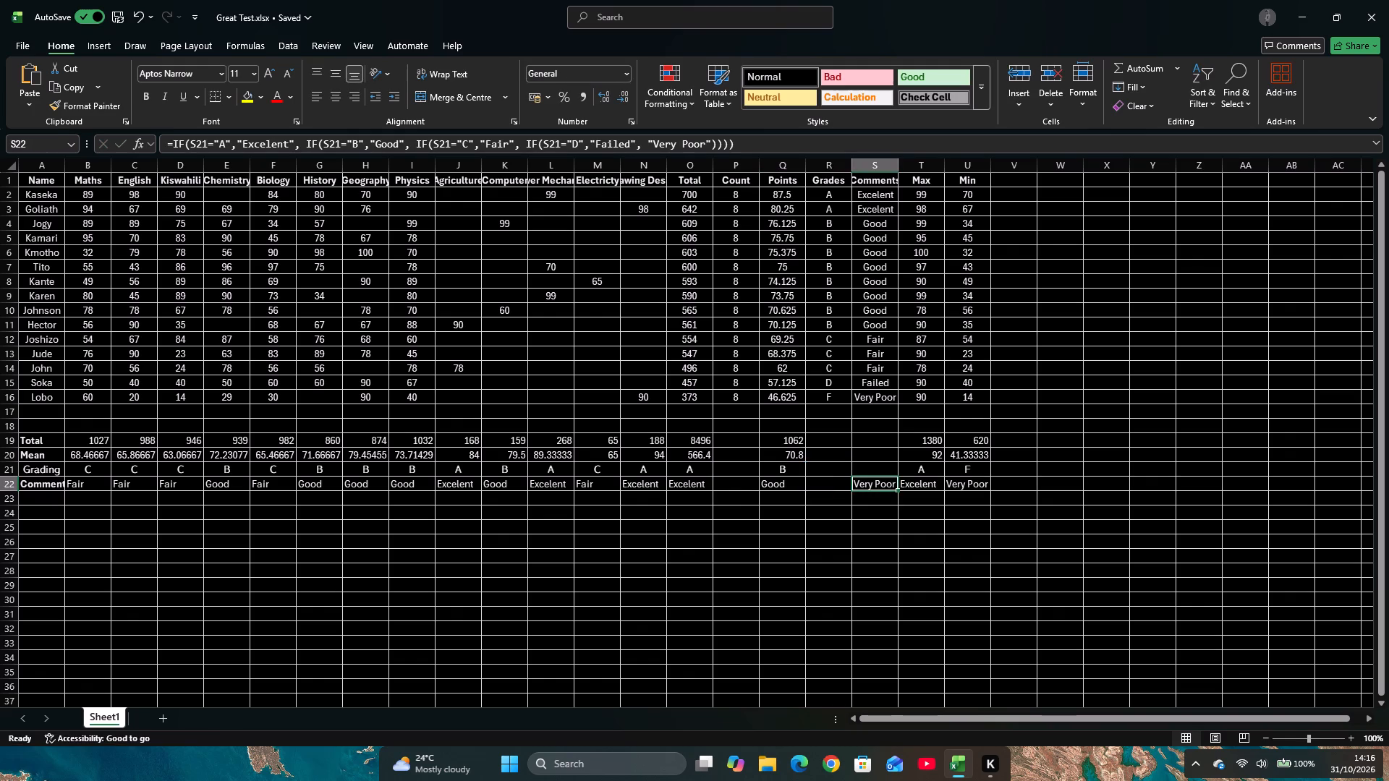
key(BackSpace)
click(889, 526)
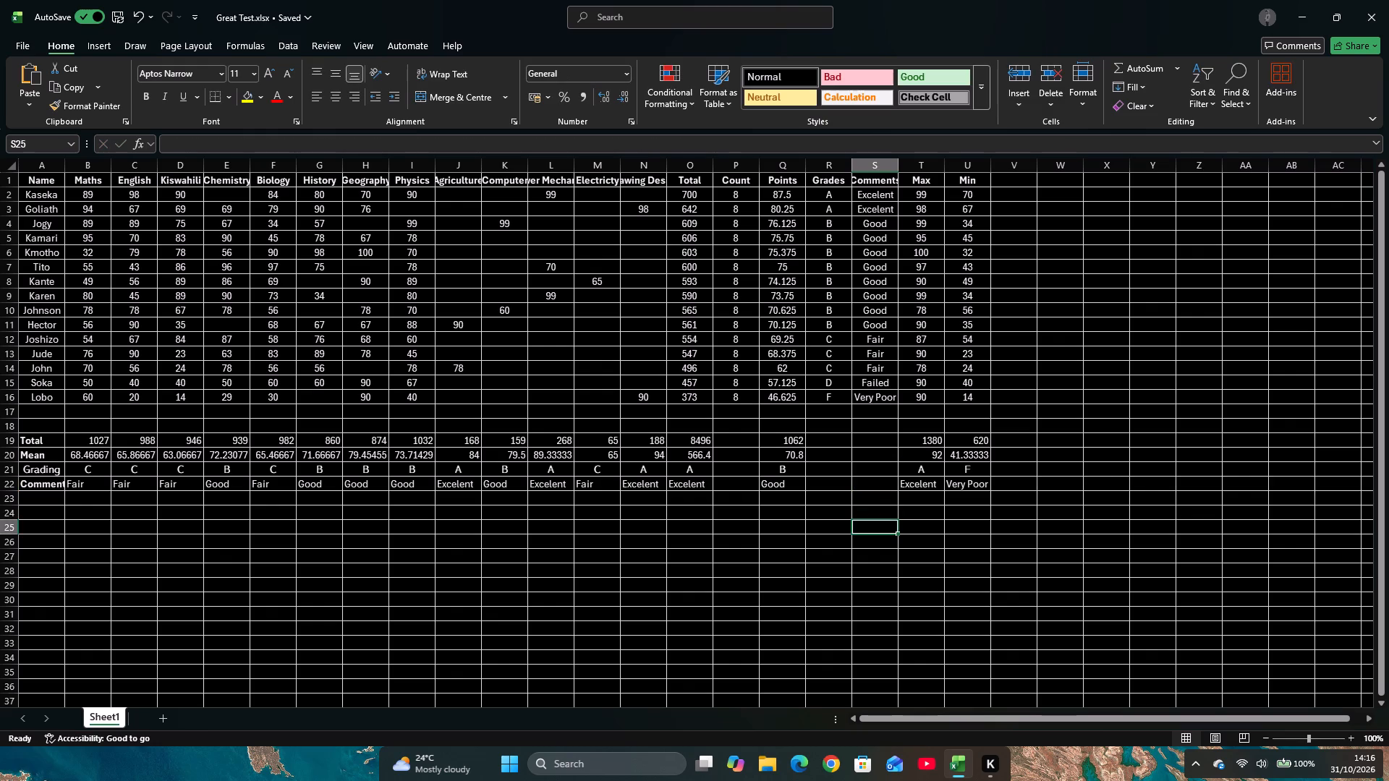